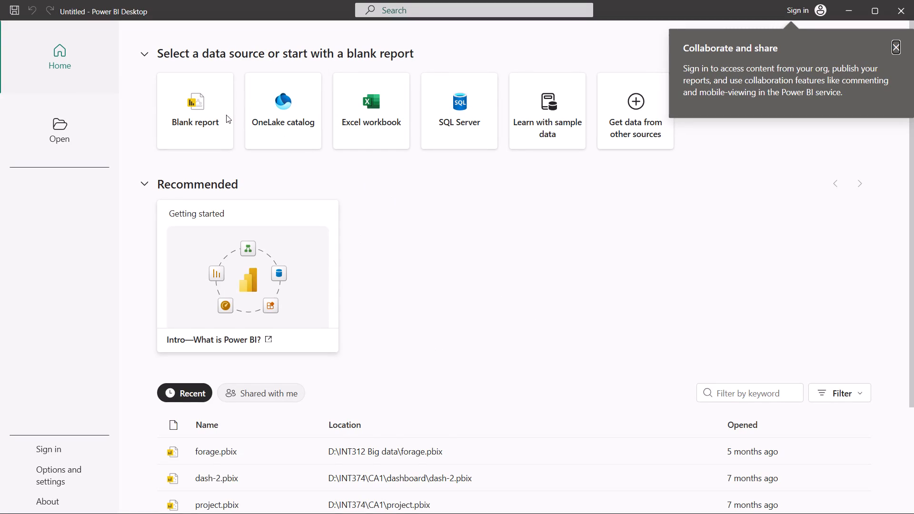
Start a new blank report.
click(213, 117)
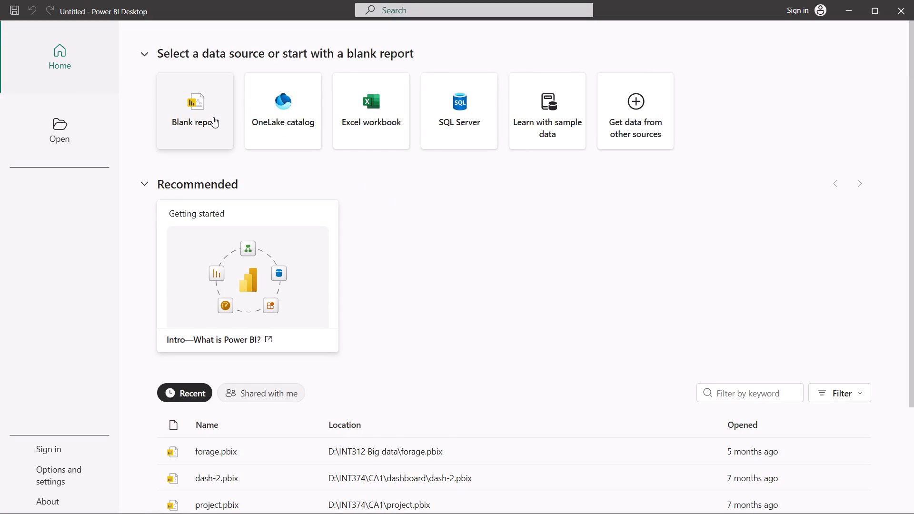
click(213, 117)
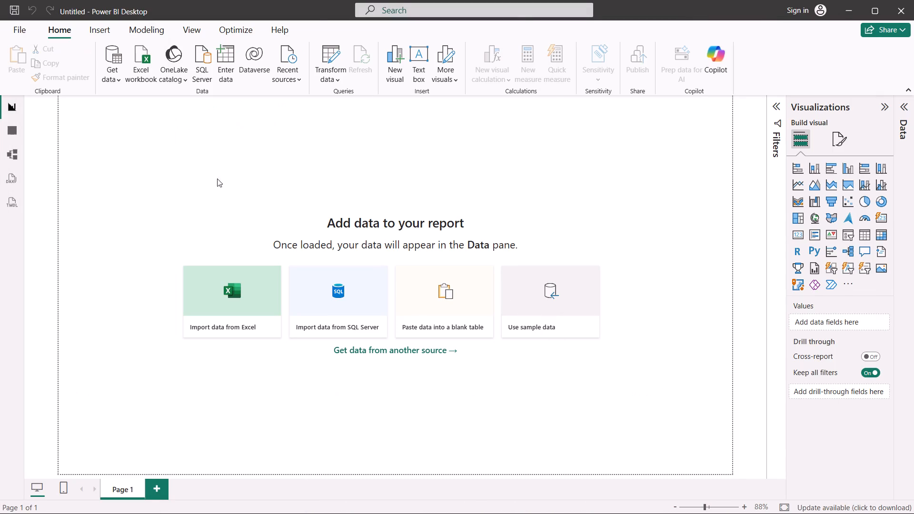
Import the text/CSV file employee_attrition_dataset_10000 from the cluster project folder inside movies on drive E, opening it for data transformation.
click(113, 60)
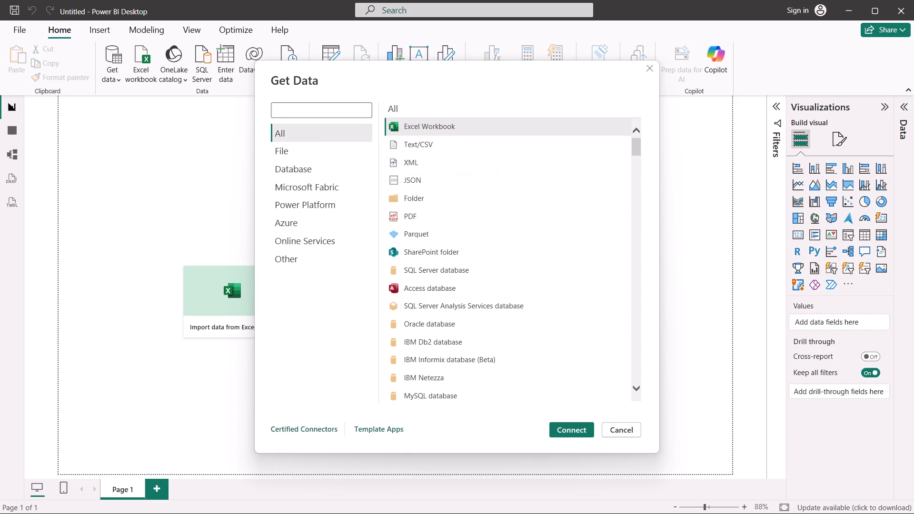
click(412, 145)
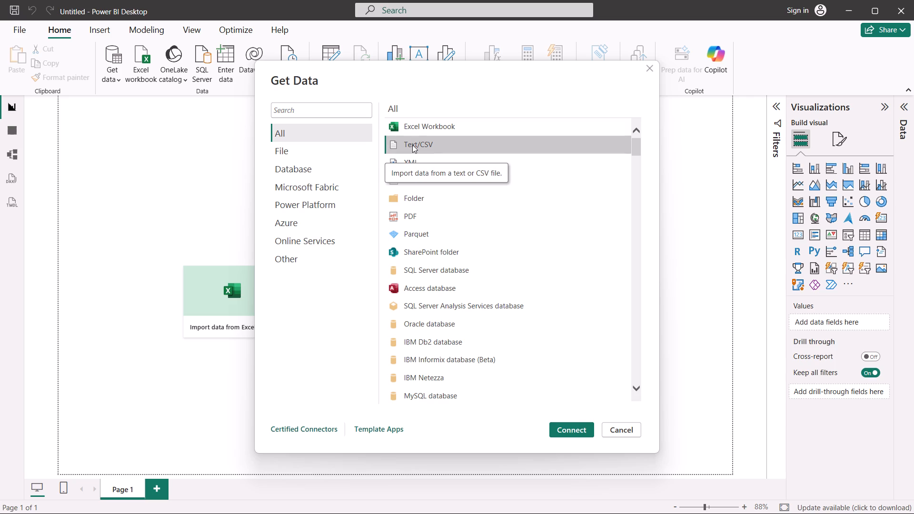
click(412, 145)
click(412, 145)
click(576, 425)
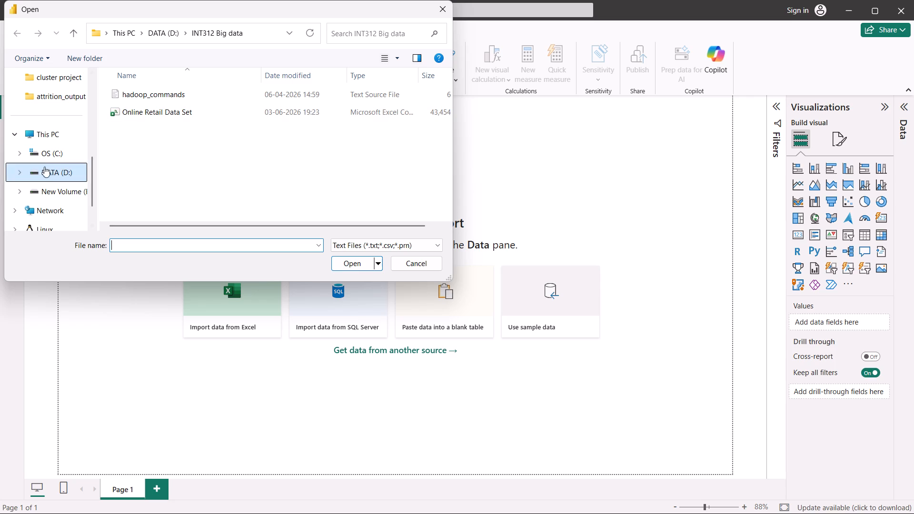
click(57, 191)
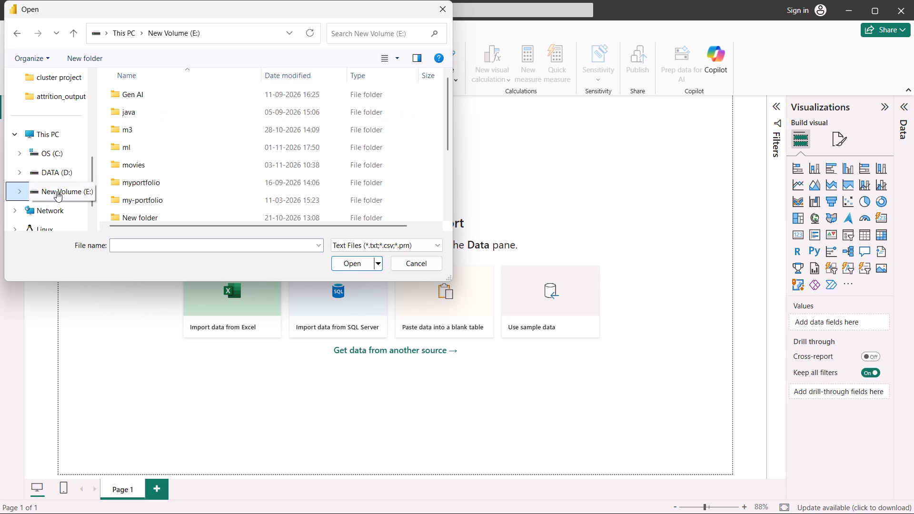
double_click(135, 164)
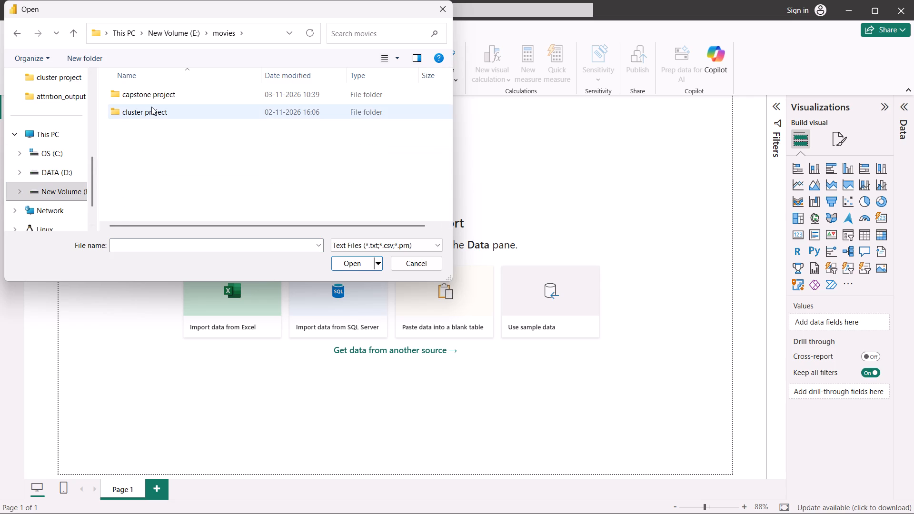
double_click(151, 107)
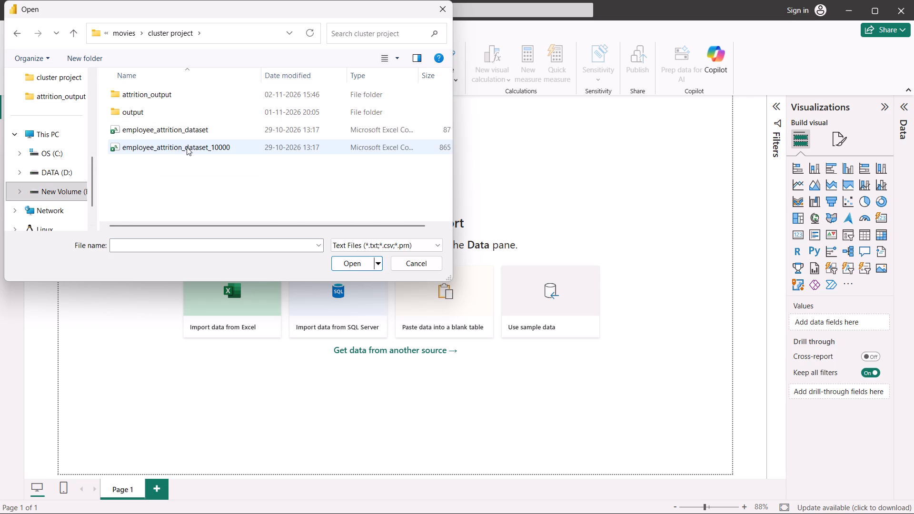
click(185, 150)
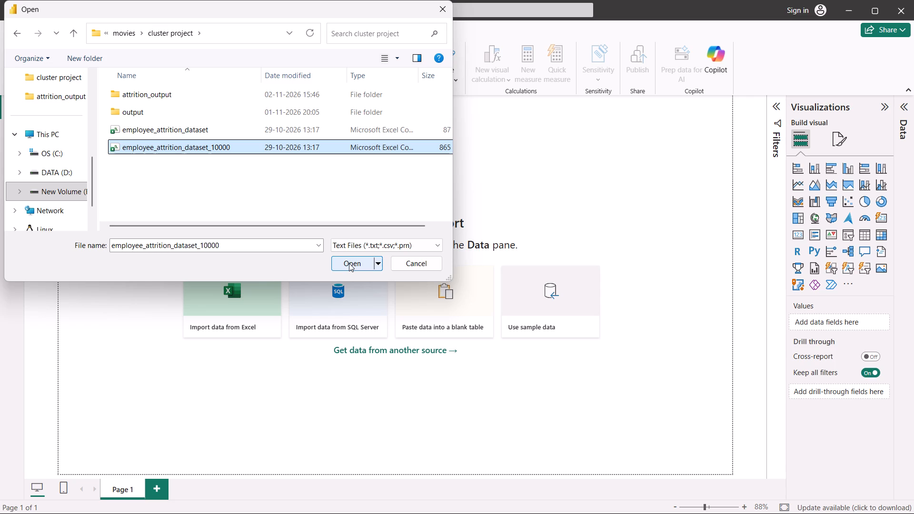
click(349, 263)
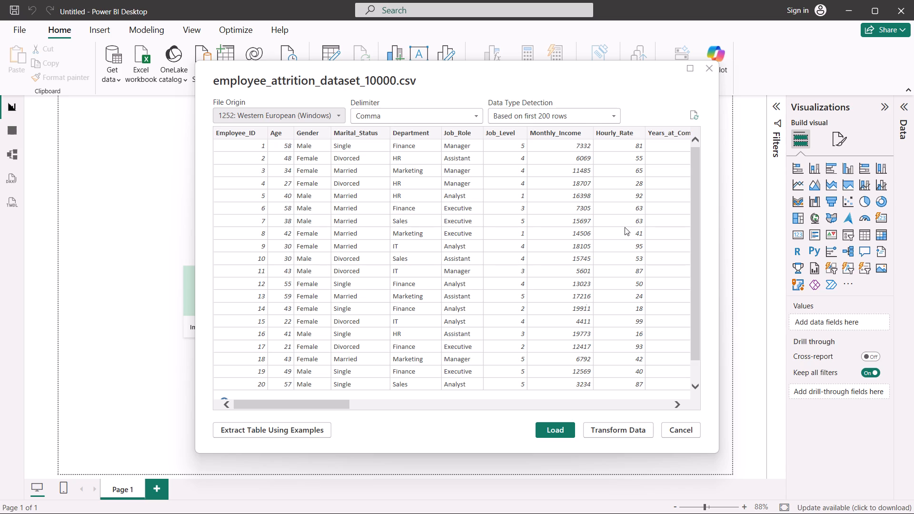
click(618, 426)
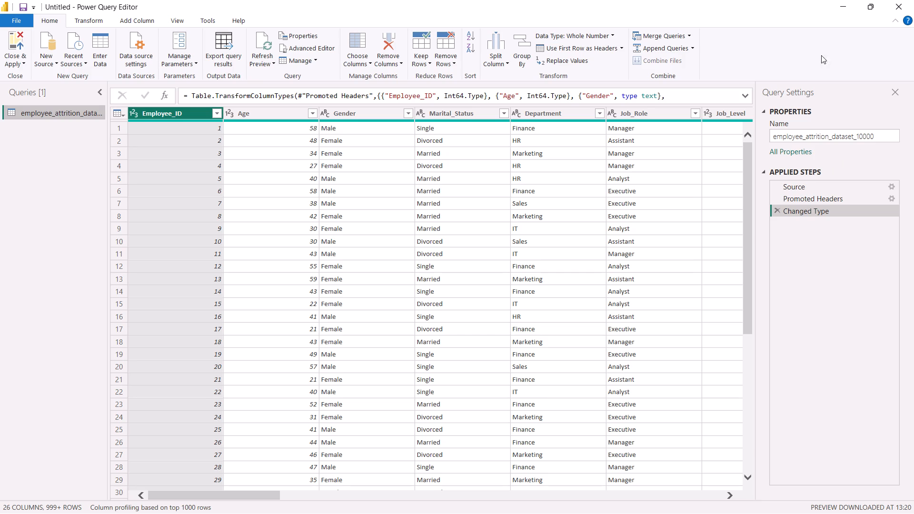
Rename the employee_attrition_dataset_10000 query as employee.
drag(874, 135, 812, 134)
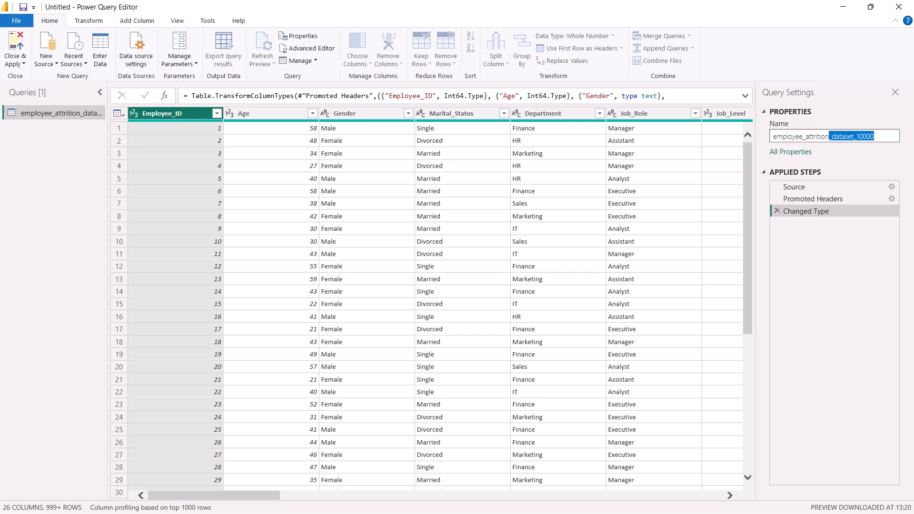
drag(812, 134, 811, 135)
key(BackSpace)
key(BackSpace)
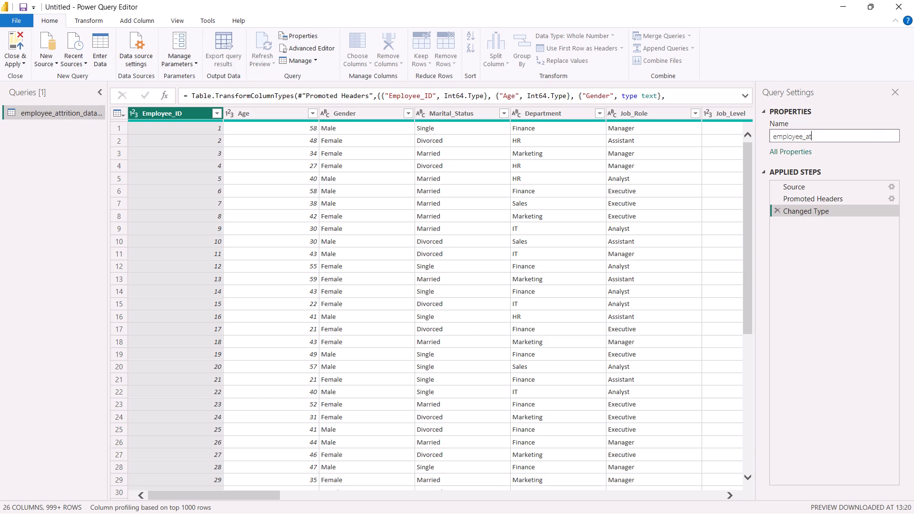
key(BackSpace)
key(BackSpace)
key(Return)
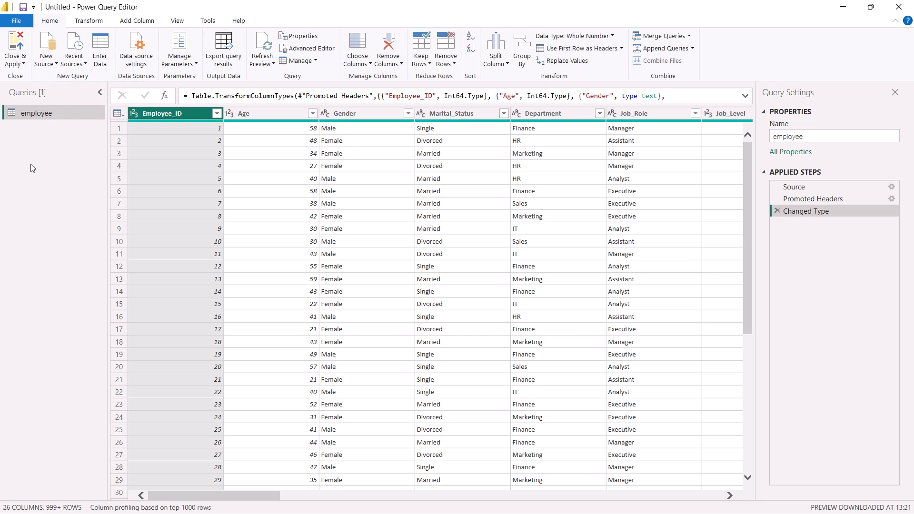
Add predictions_file from the attrition_output folder as a new text/CSV source query.
click(50, 22)
click(49, 61)
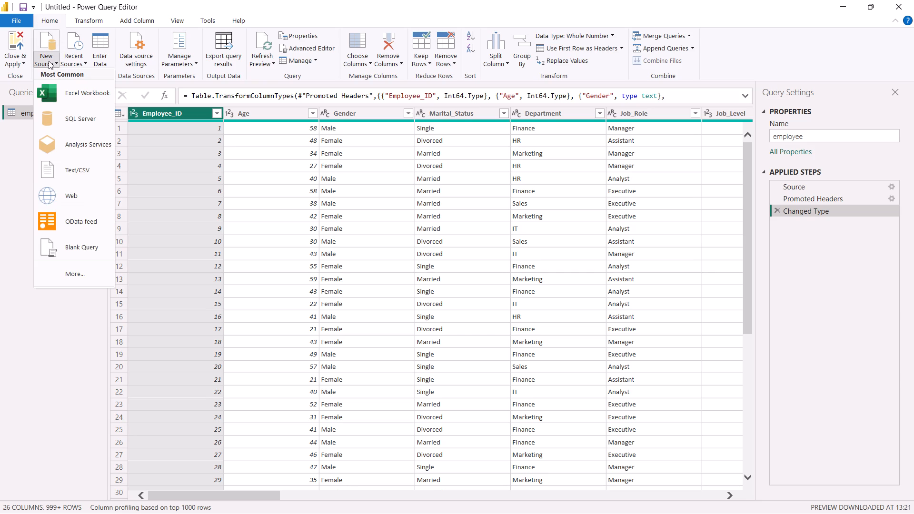
click(63, 167)
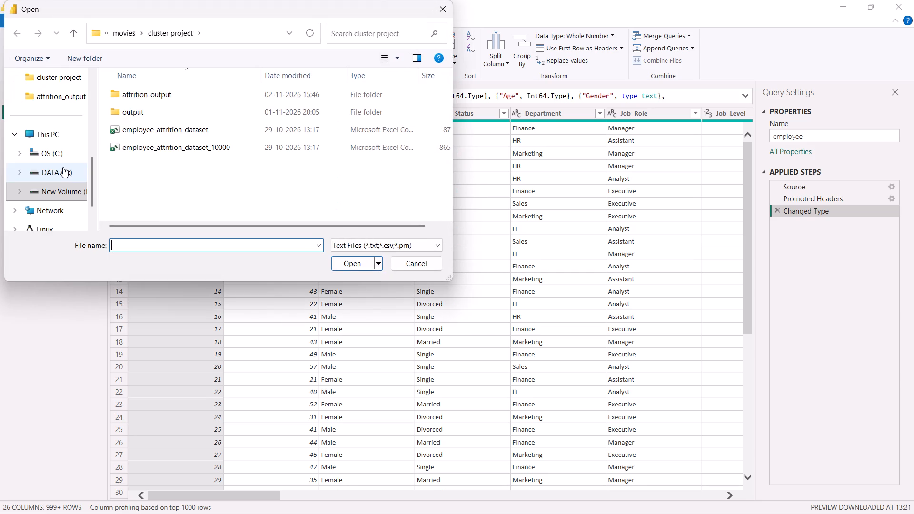
double_click(129, 97)
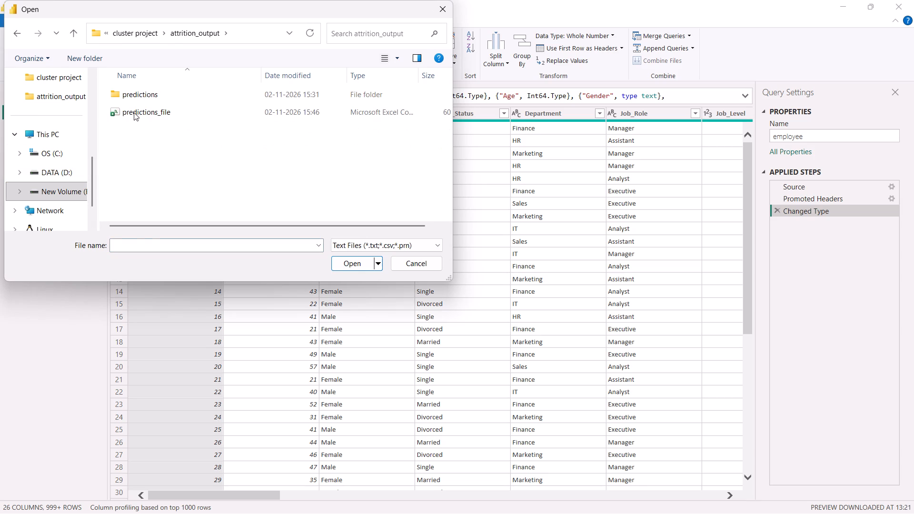
click(134, 116)
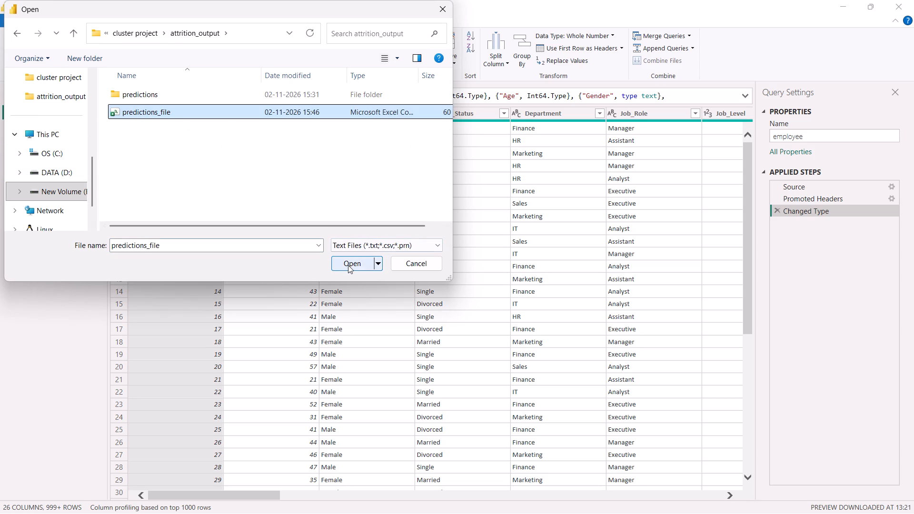
click(348, 265)
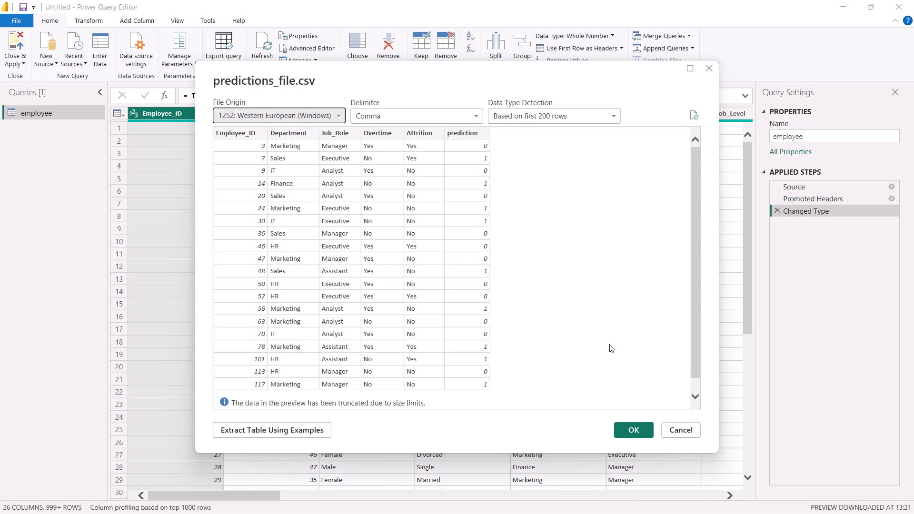
click(629, 427)
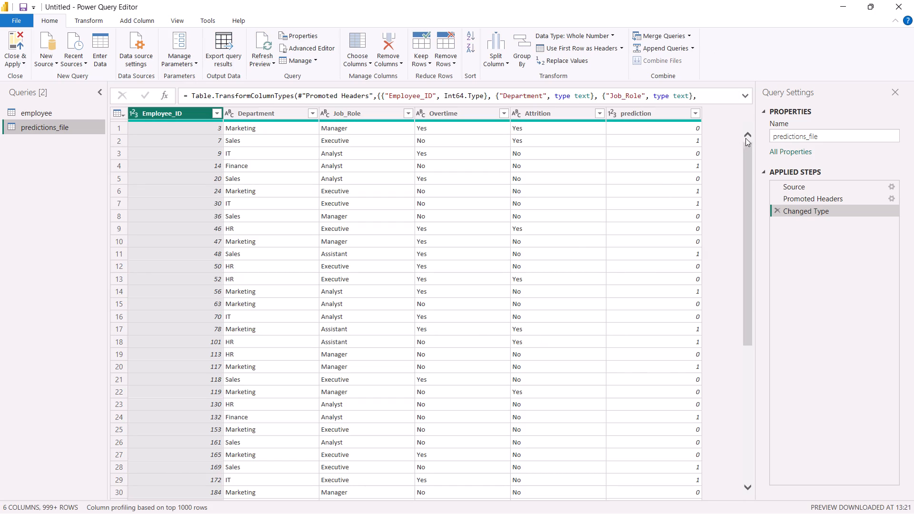
Rename the predictions_file query as predictions.
click(827, 139)
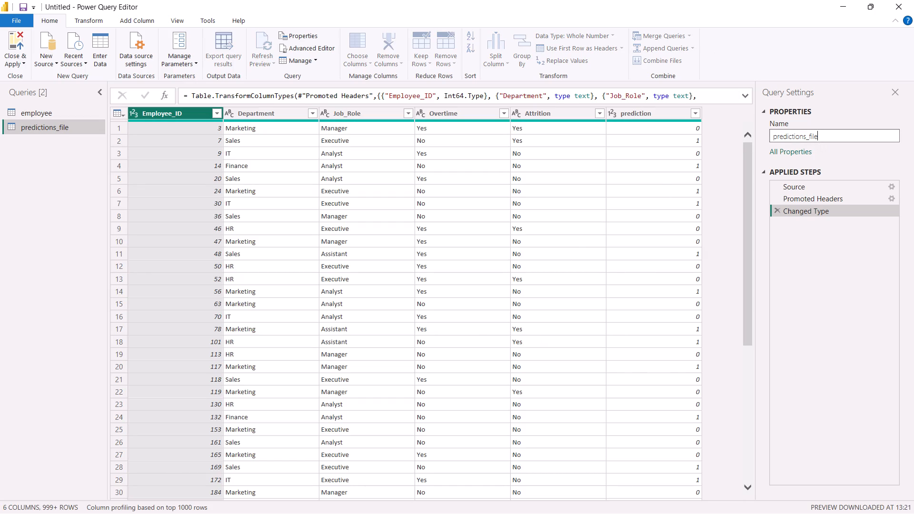
key(BackSpace)
key(BackSpace)
key(BackSpace)
key(BackSpace)
key(BackSpace)
key(Return)
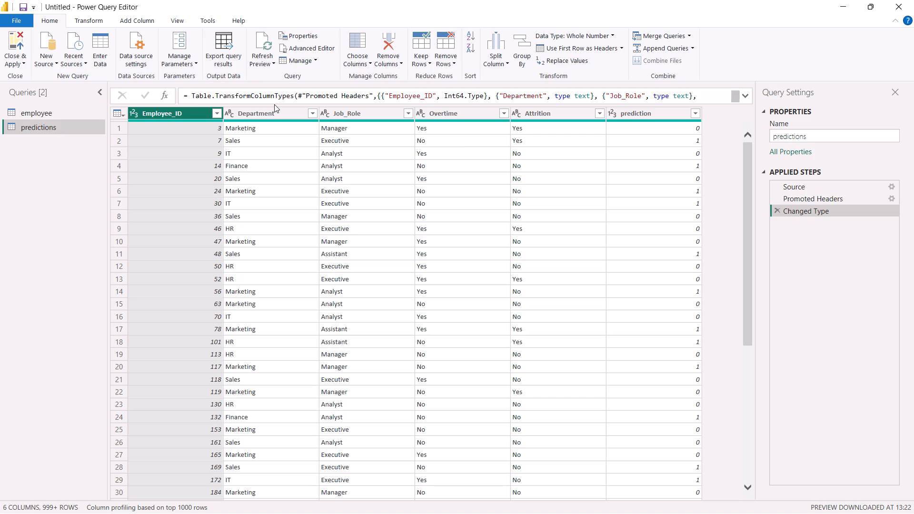
Examine the columns and data types of the employee and predictions queries.
click(63, 111)
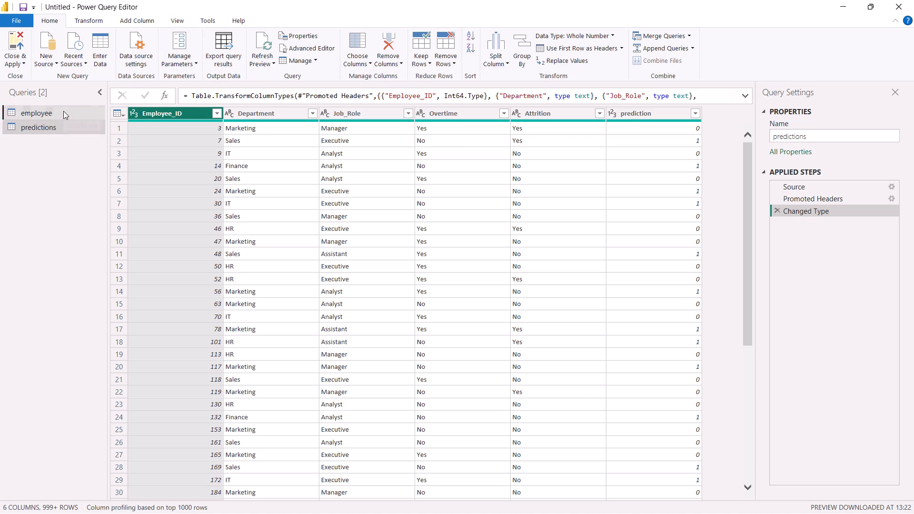
click(188, 110)
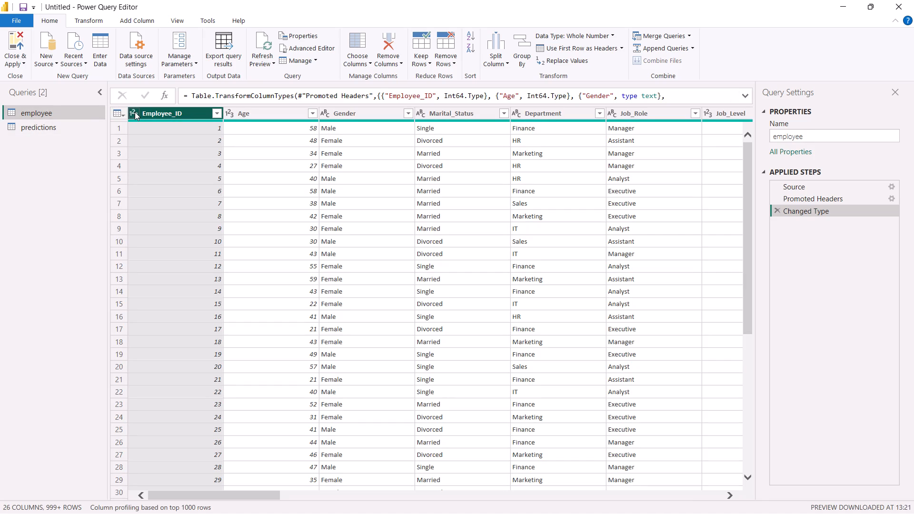
click(135, 112)
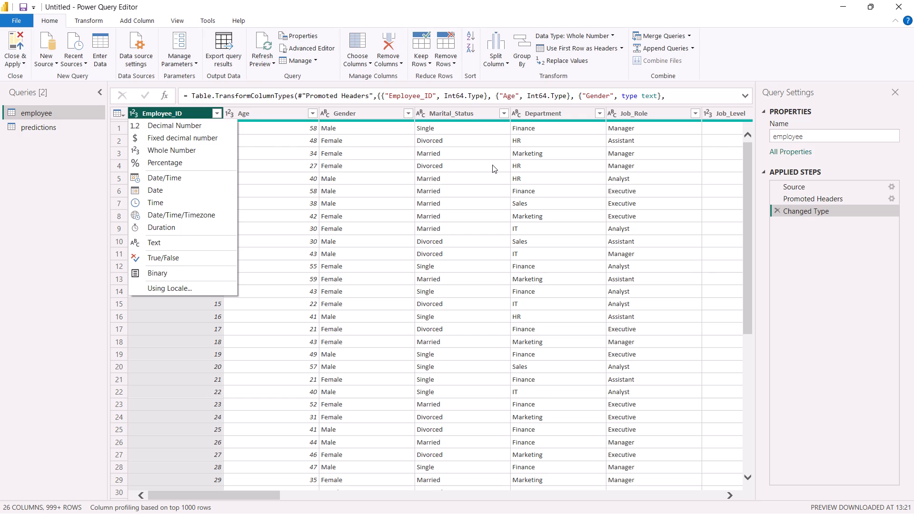
click(436, 166)
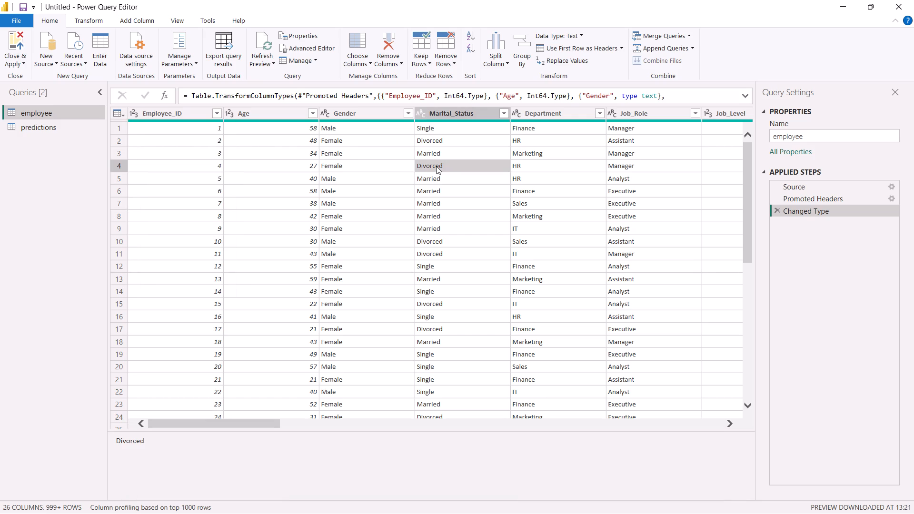
scroll(604, 130, left, 2)
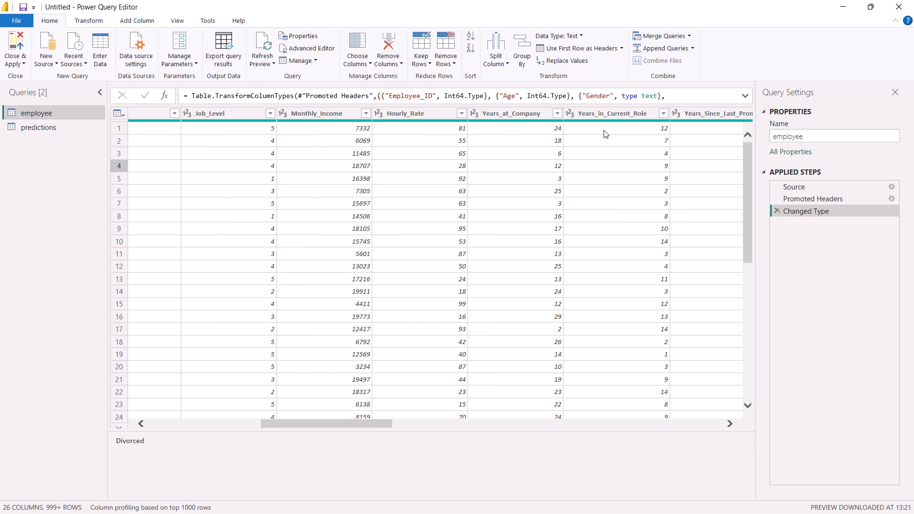
scroll(604, 130, right, 4)
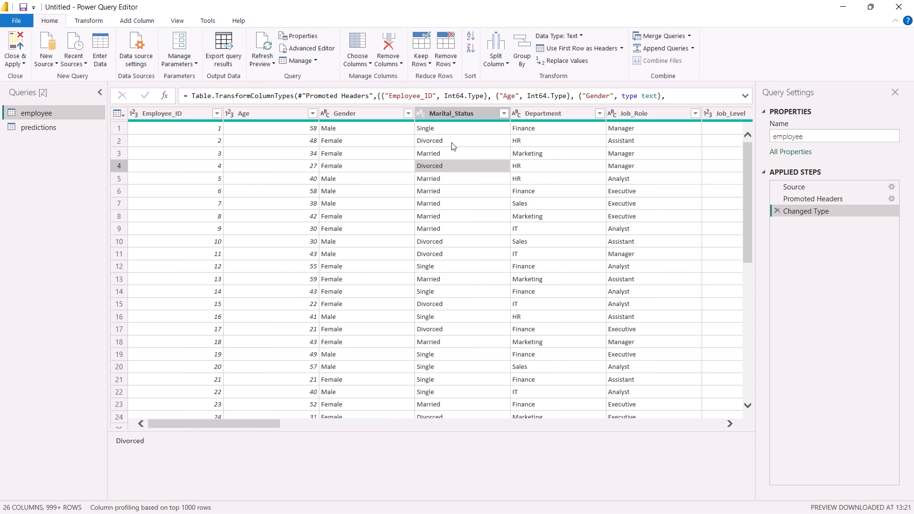
scroll(451, 142, left, 16)
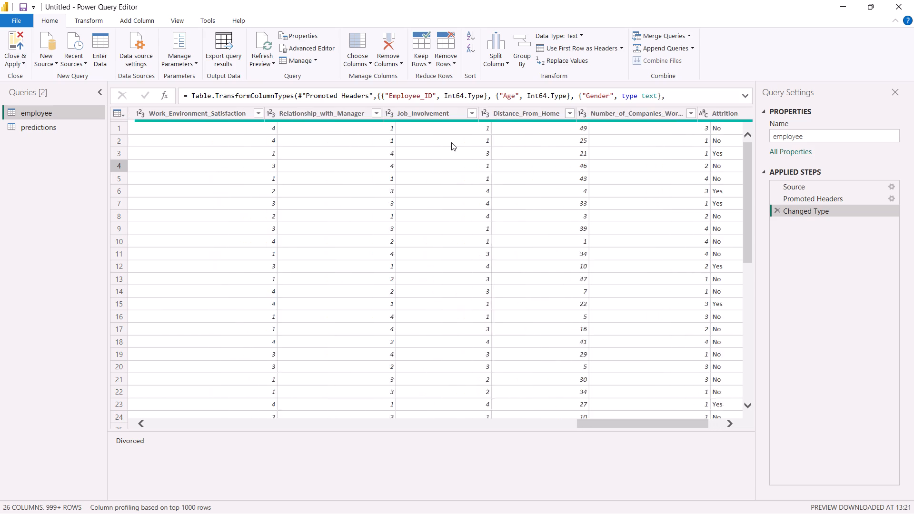
scroll(451, 142, left, 1)
scroll(451, 142, right, 1)
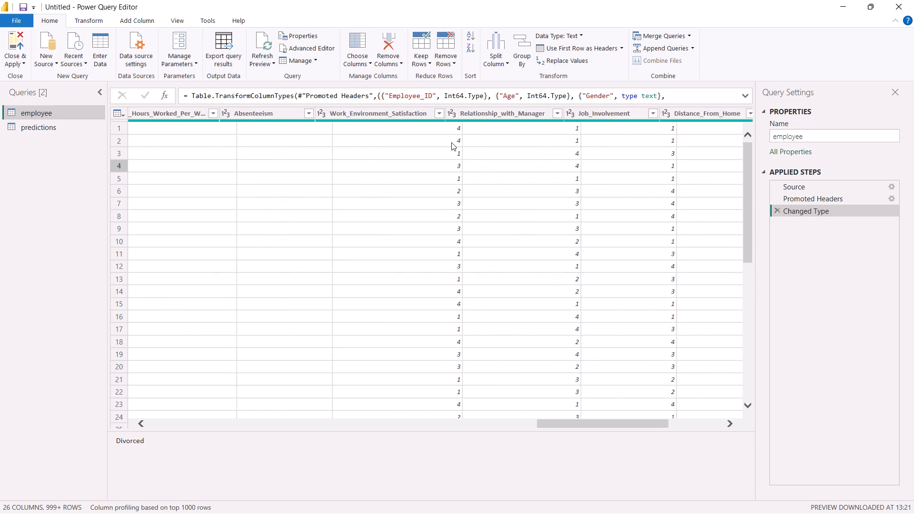
scroll(451, 142, right, 16)
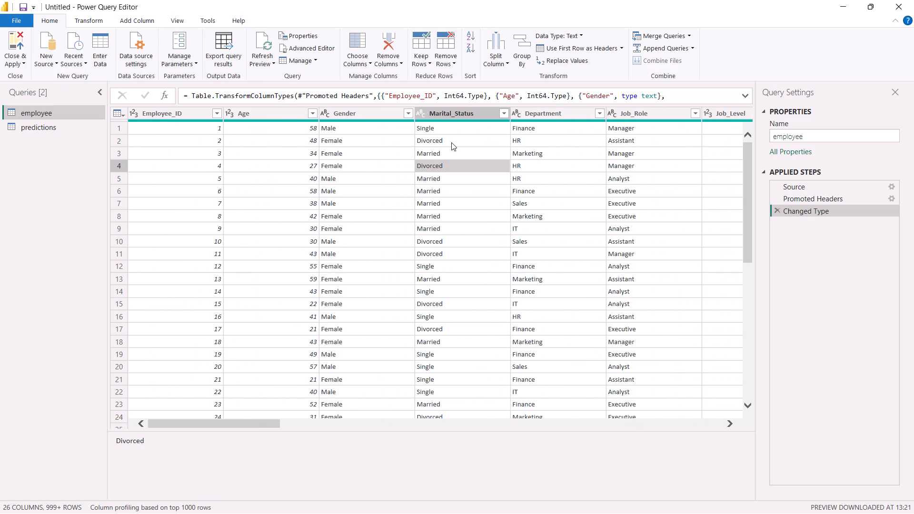
scroll(451, 142, right, 3)
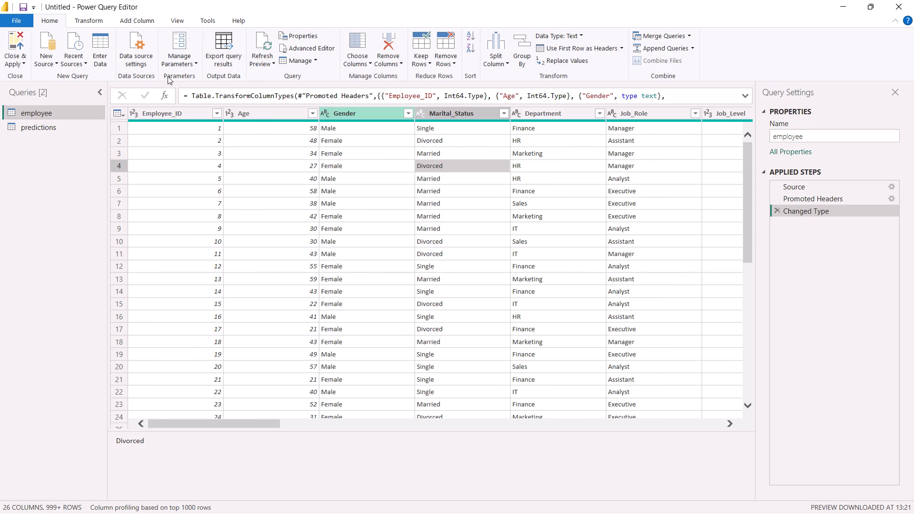
click(39, 129)
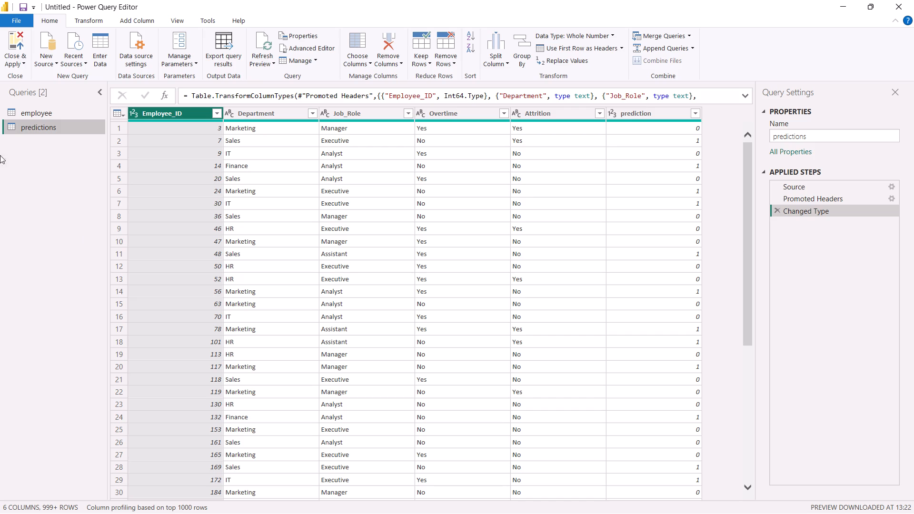
click(34, 125)
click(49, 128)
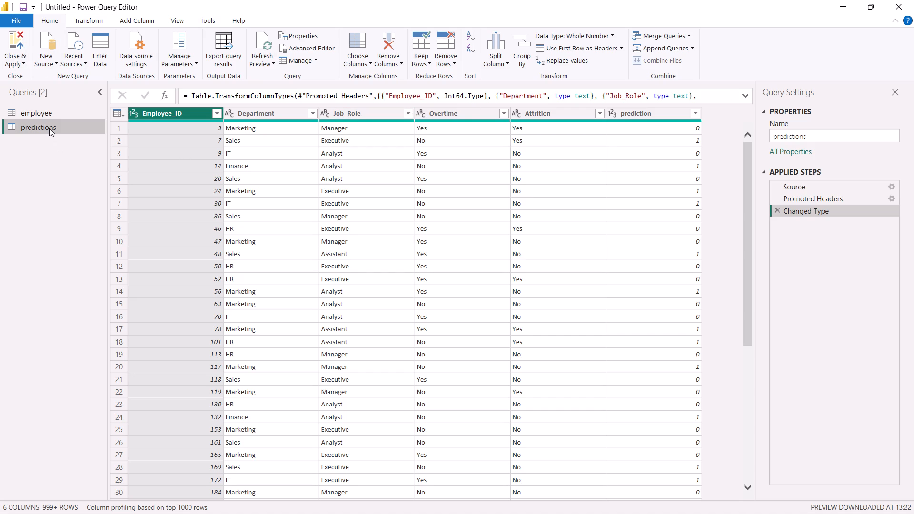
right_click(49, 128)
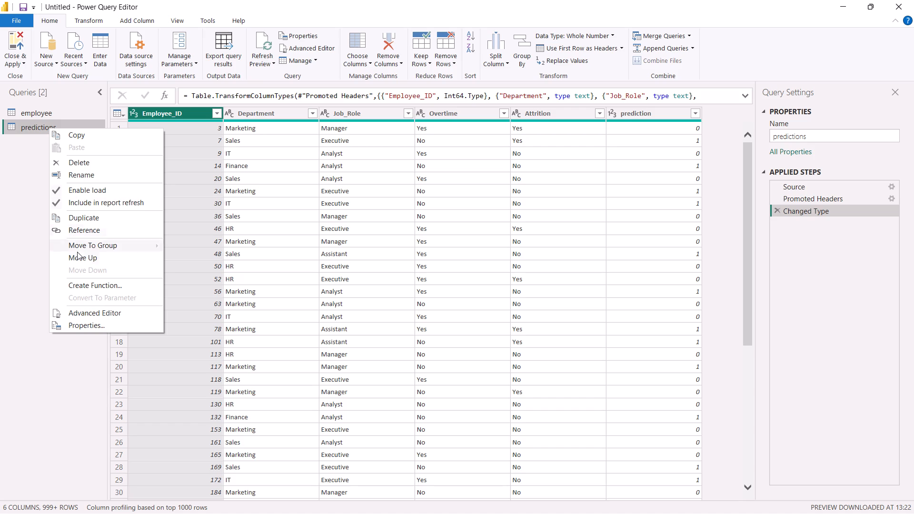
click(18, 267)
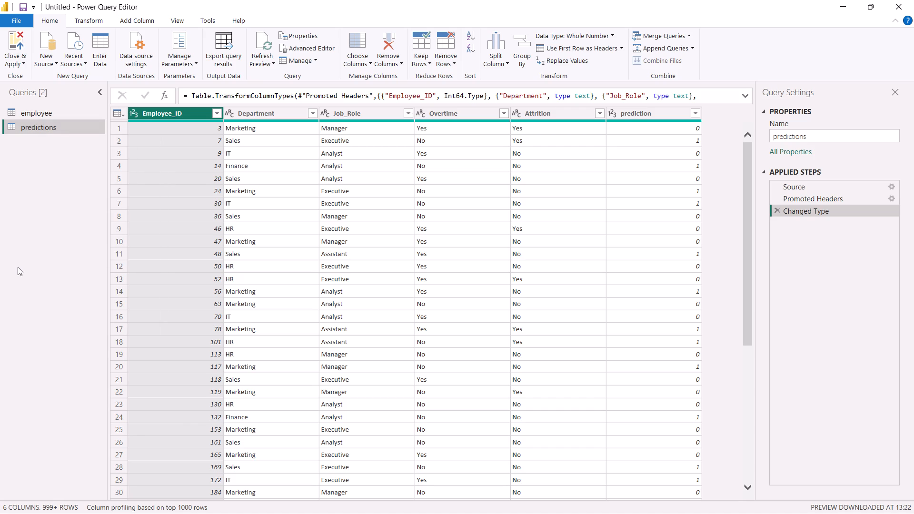
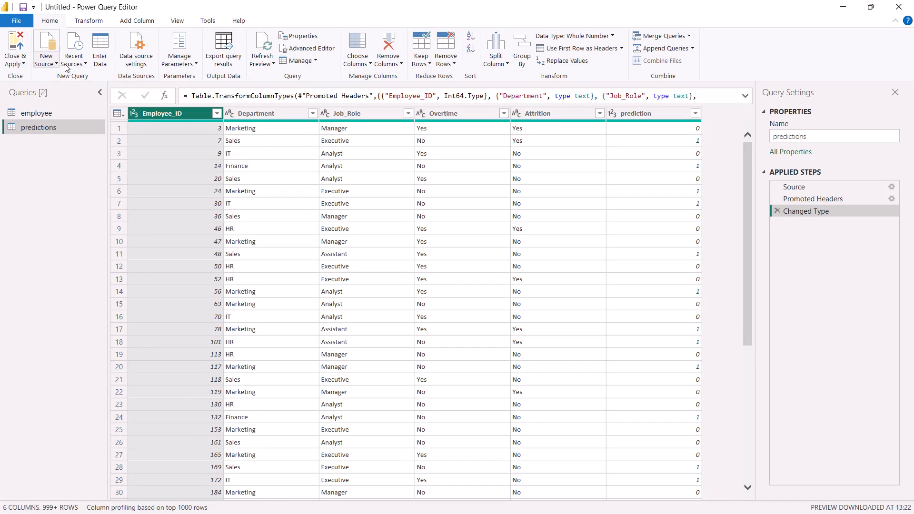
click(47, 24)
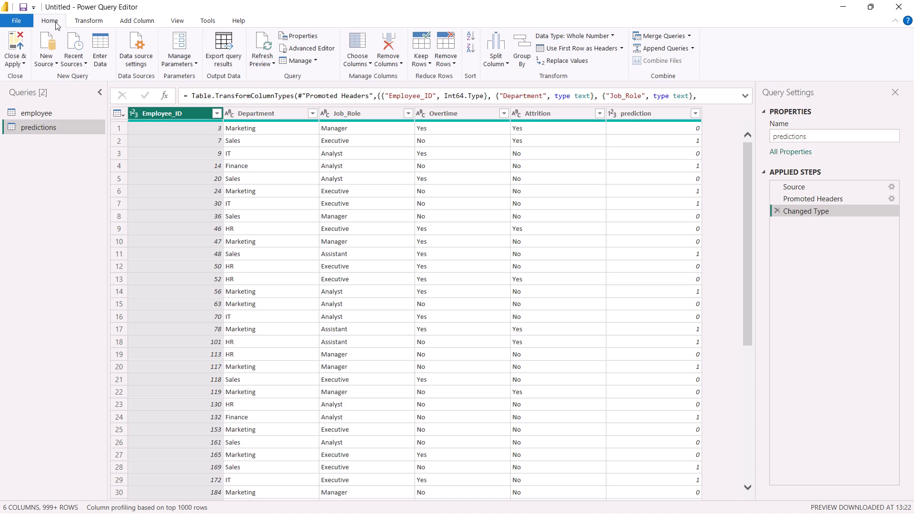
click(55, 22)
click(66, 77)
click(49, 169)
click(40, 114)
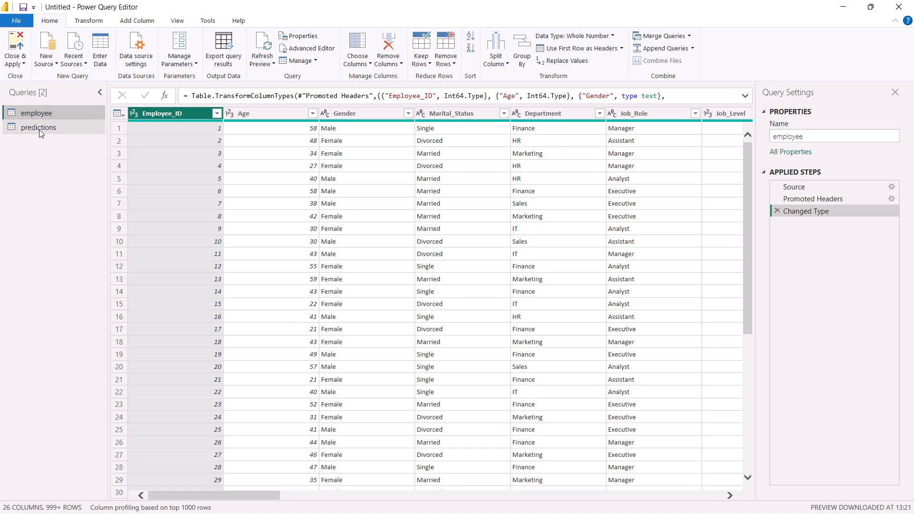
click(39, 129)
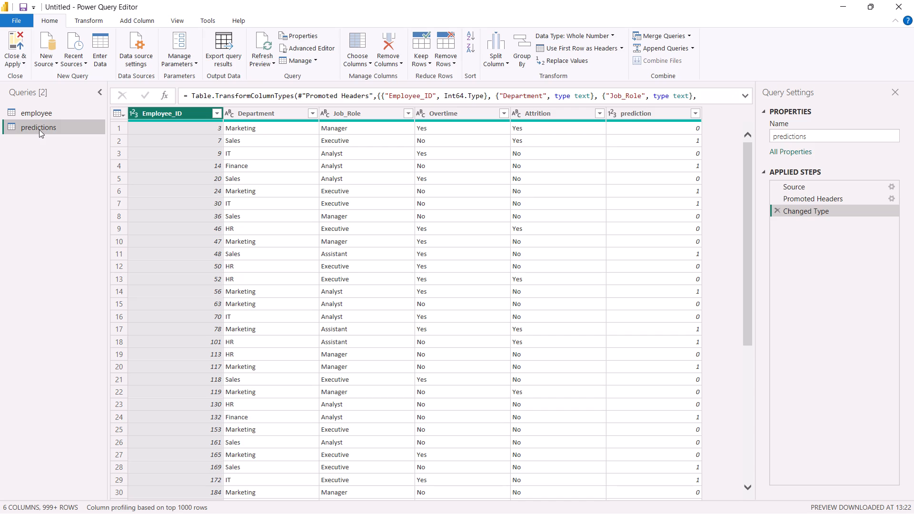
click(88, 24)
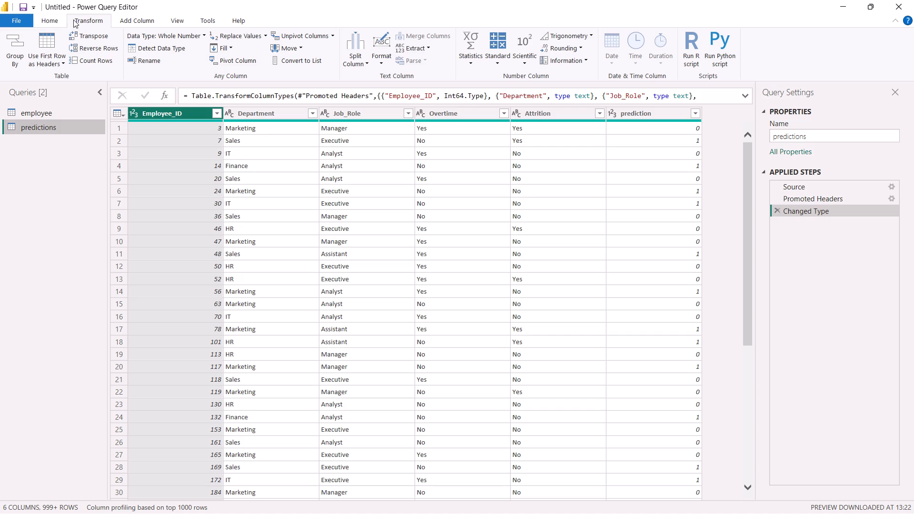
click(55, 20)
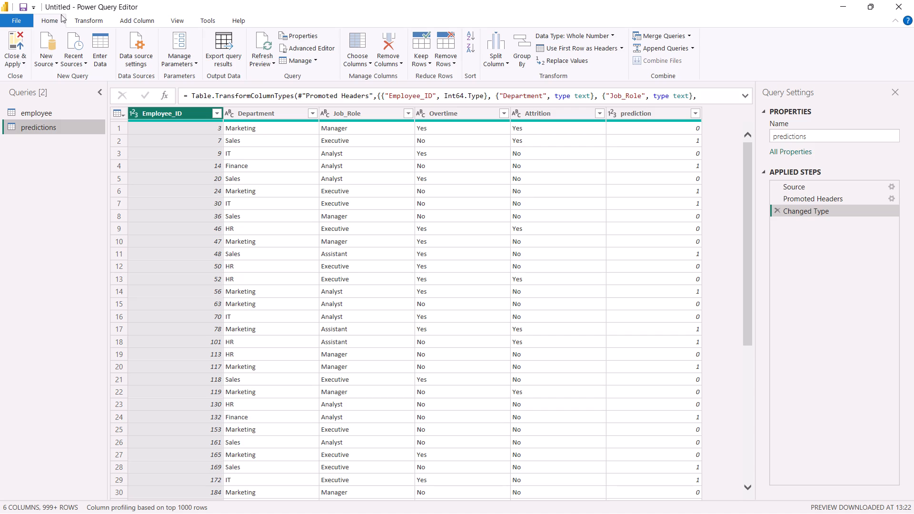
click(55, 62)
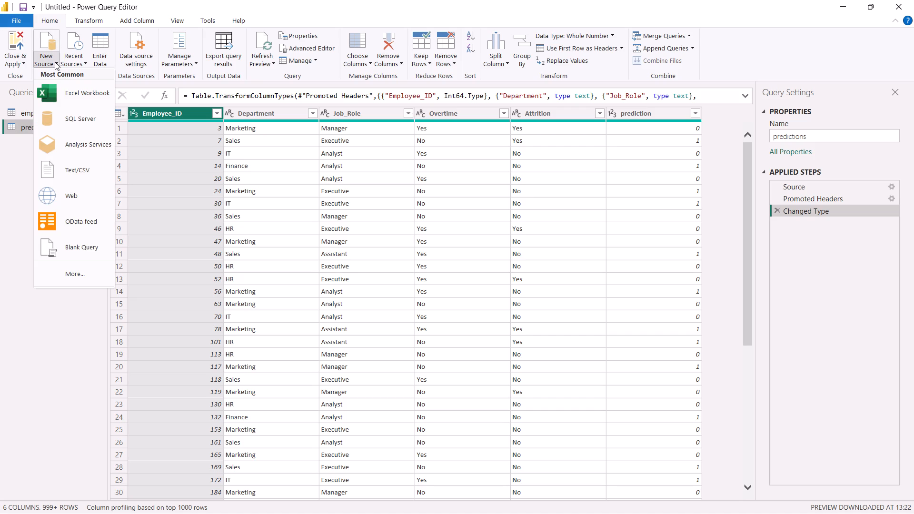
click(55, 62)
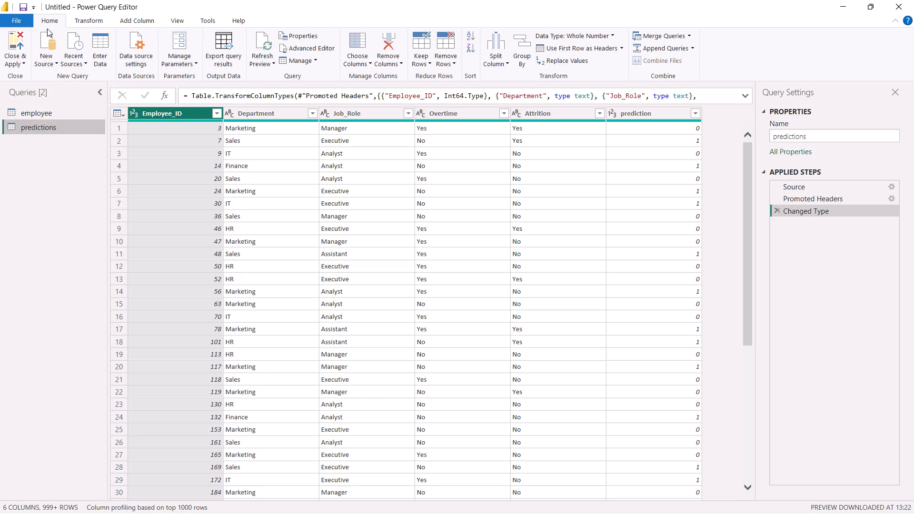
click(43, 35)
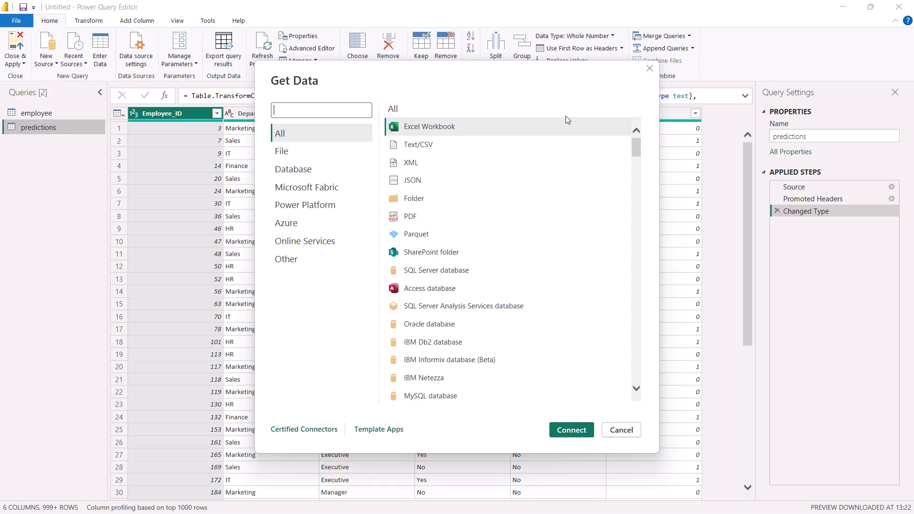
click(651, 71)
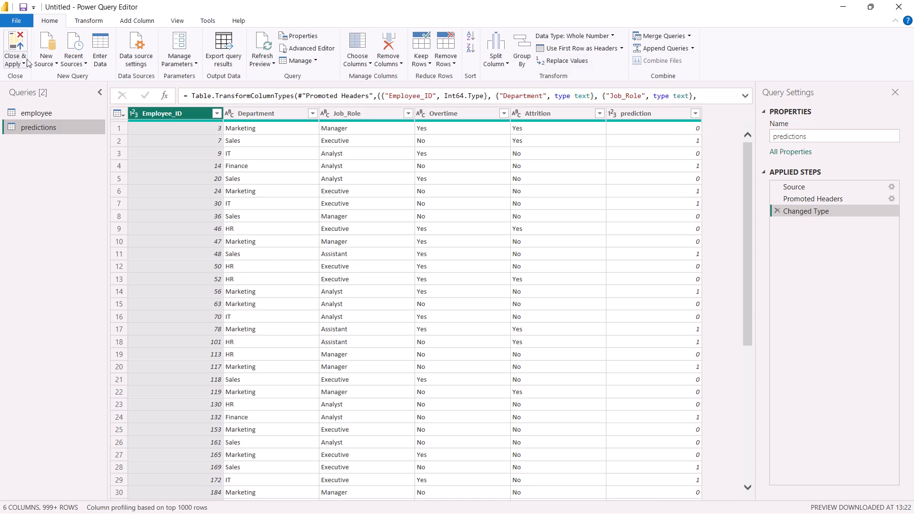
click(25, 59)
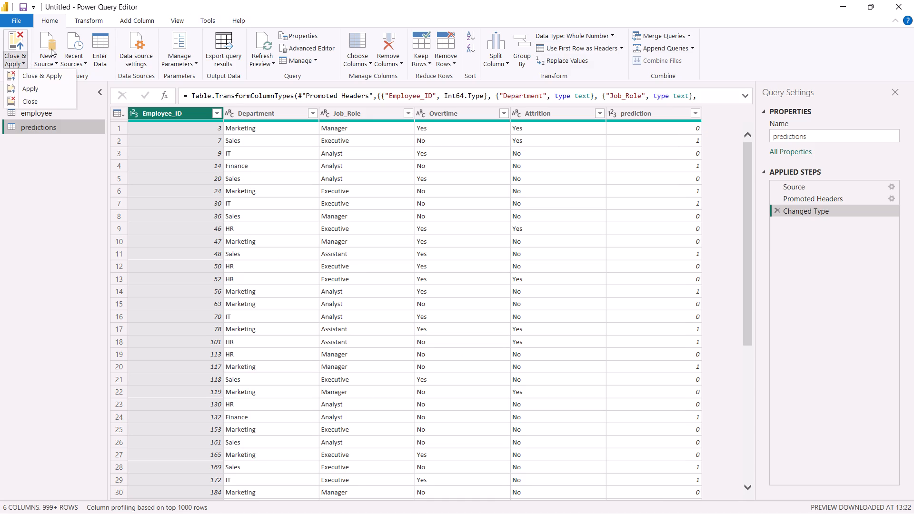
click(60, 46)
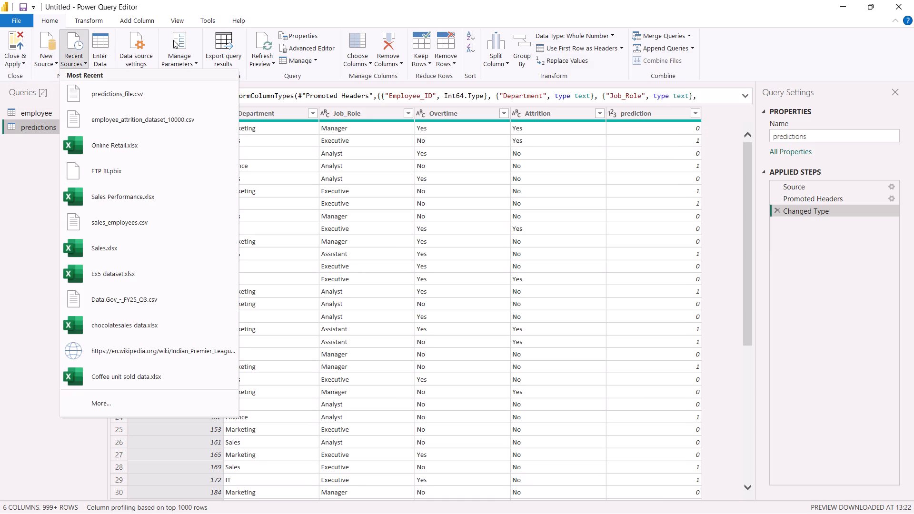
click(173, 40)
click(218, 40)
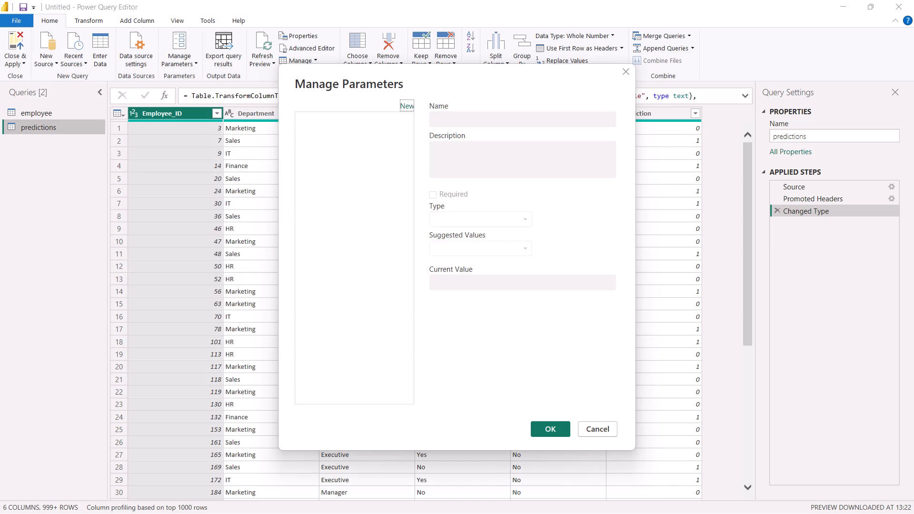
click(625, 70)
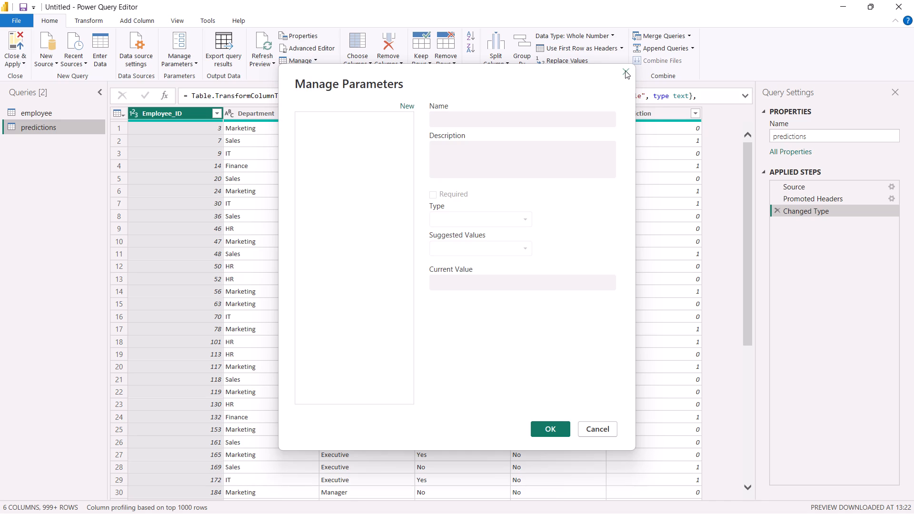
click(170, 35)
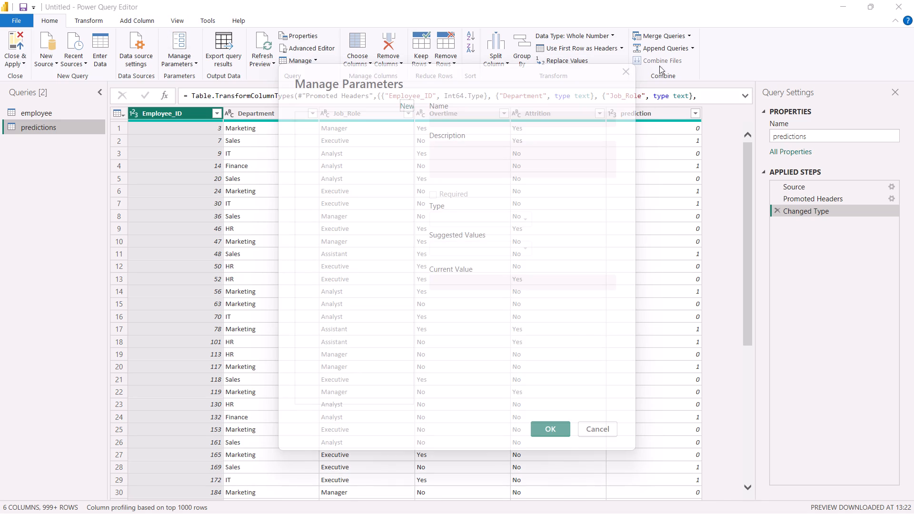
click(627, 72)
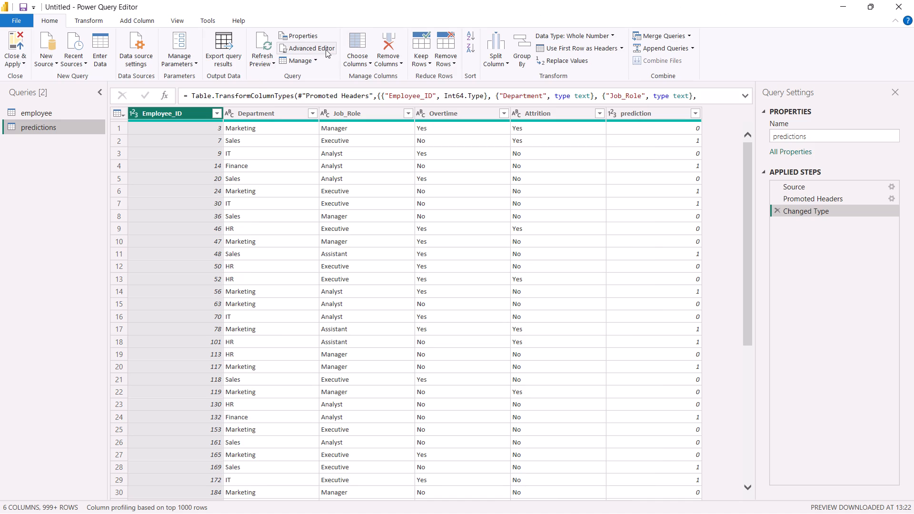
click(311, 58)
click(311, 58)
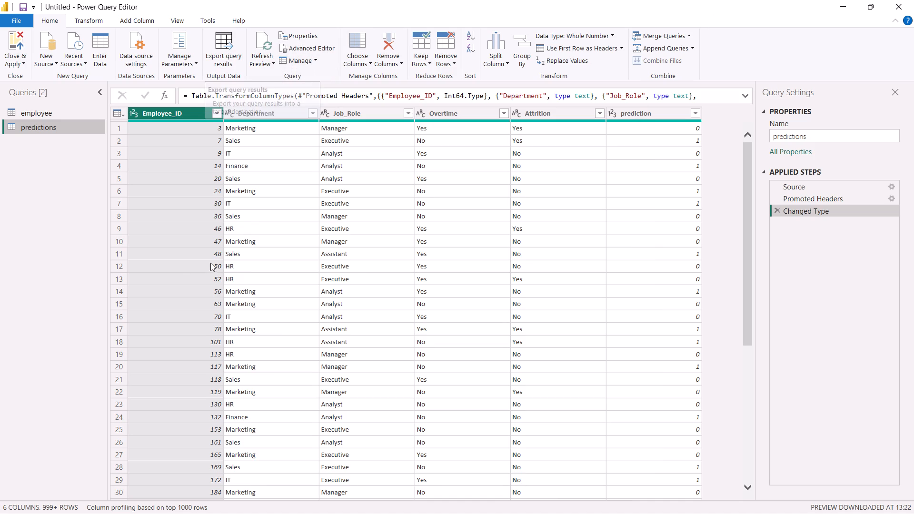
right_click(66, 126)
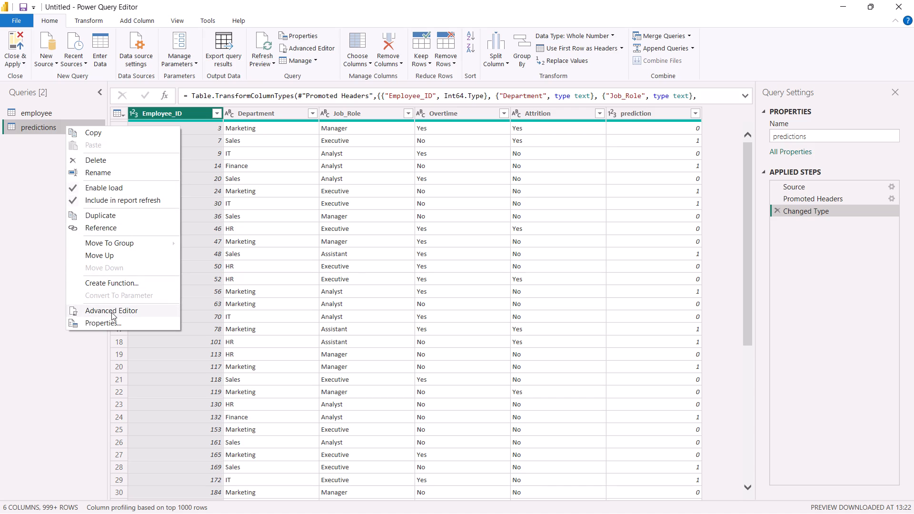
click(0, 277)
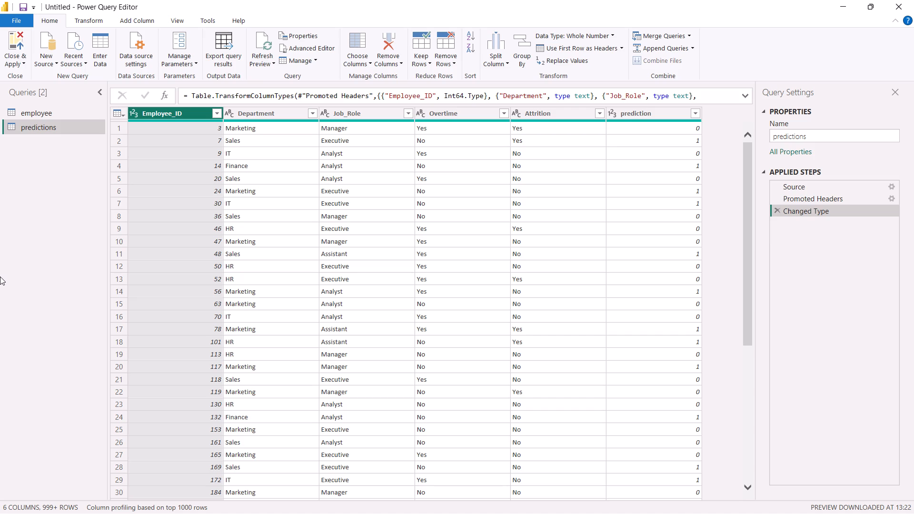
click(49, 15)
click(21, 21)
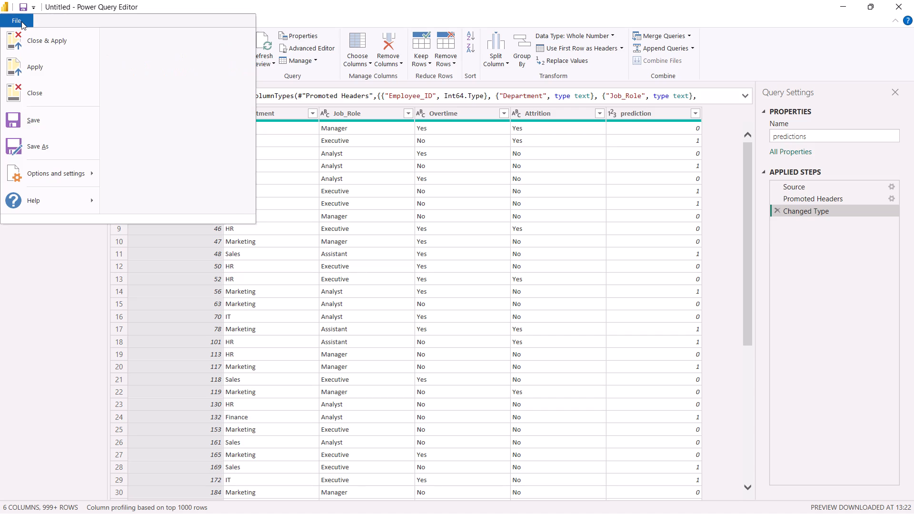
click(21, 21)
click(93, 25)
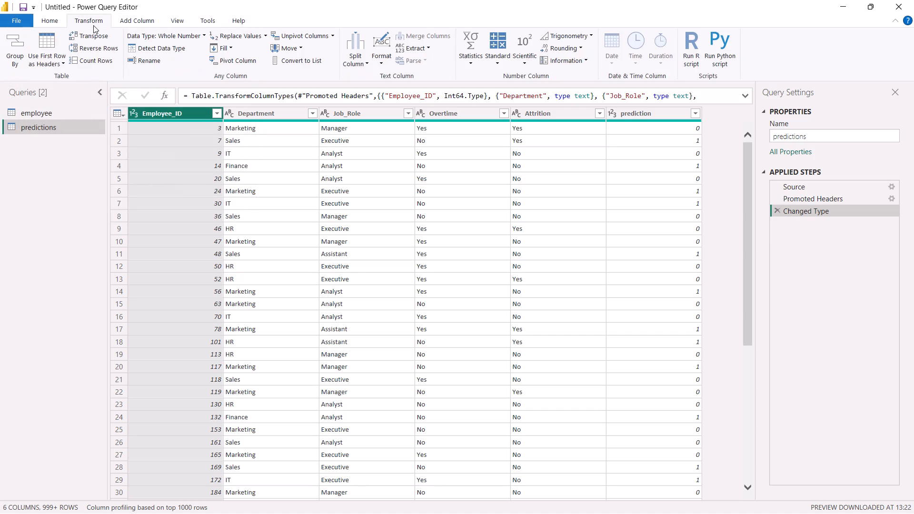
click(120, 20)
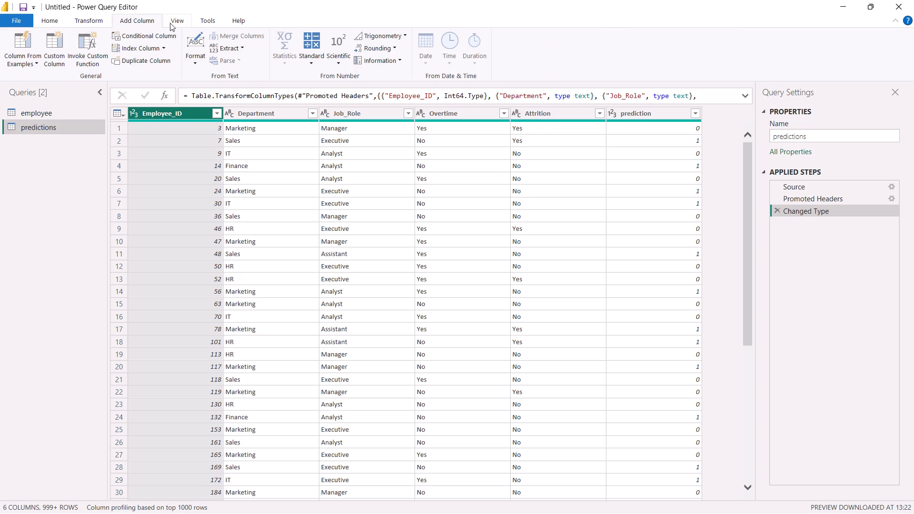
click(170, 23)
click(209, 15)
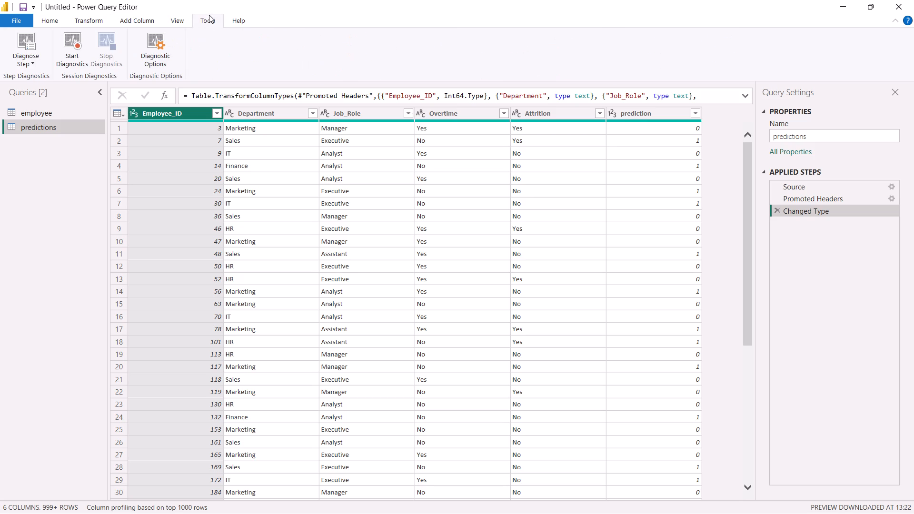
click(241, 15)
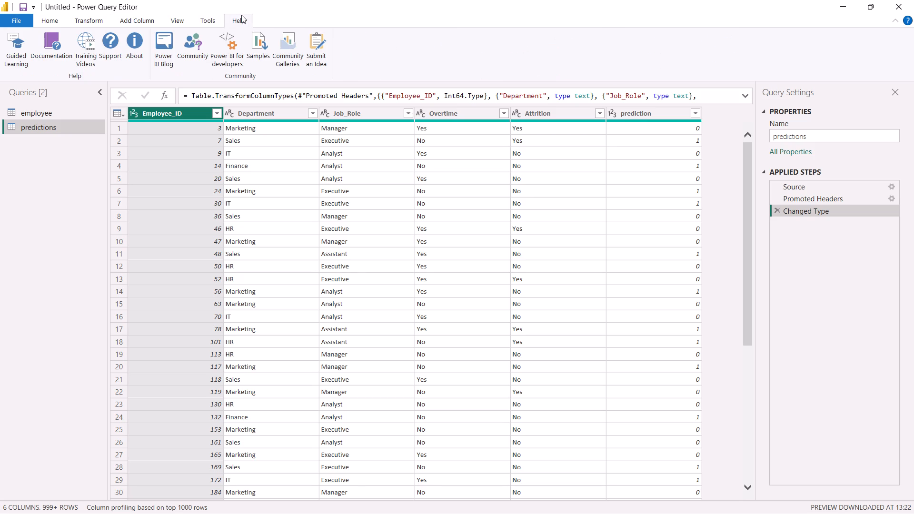
Promote the first data row of the predictions query to column headers.
click(50, 20)
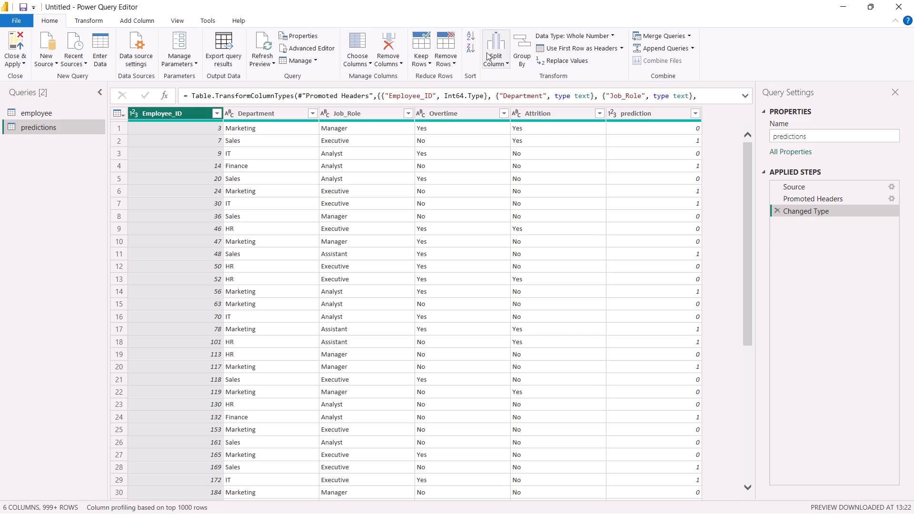
click(570, 50)
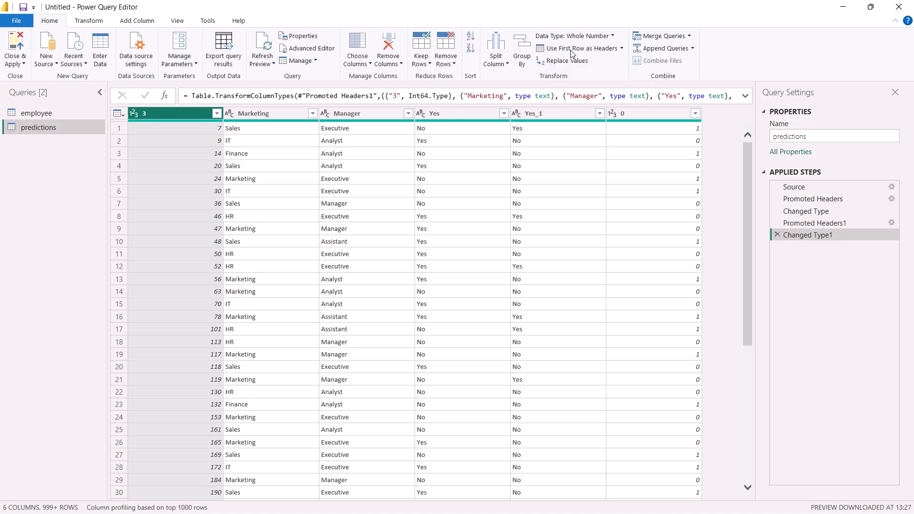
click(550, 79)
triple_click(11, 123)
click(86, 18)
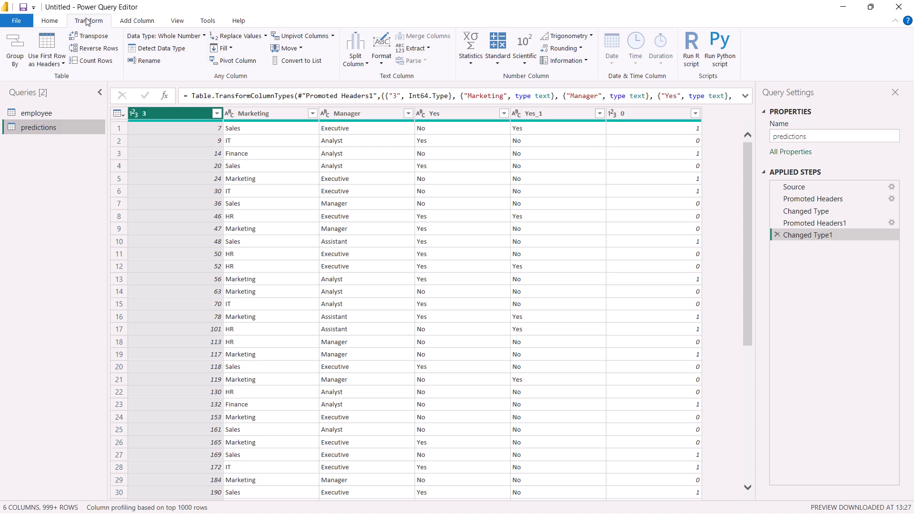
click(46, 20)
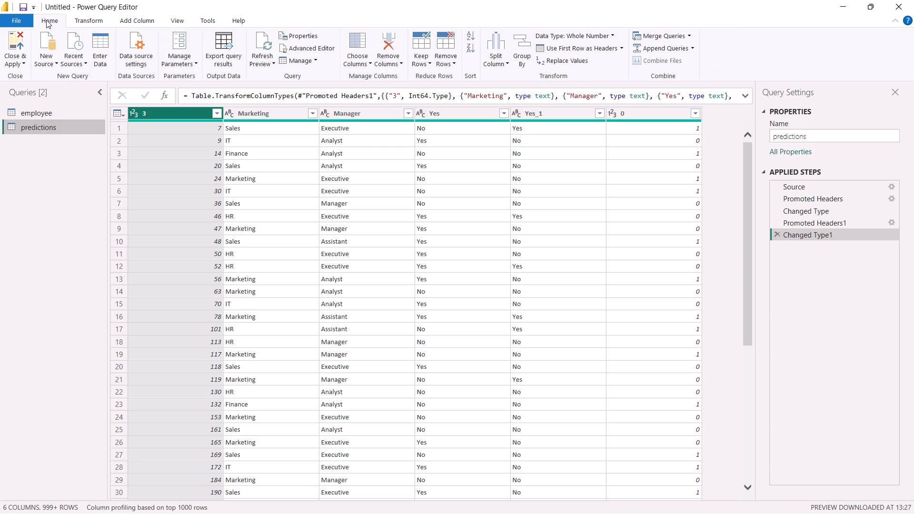
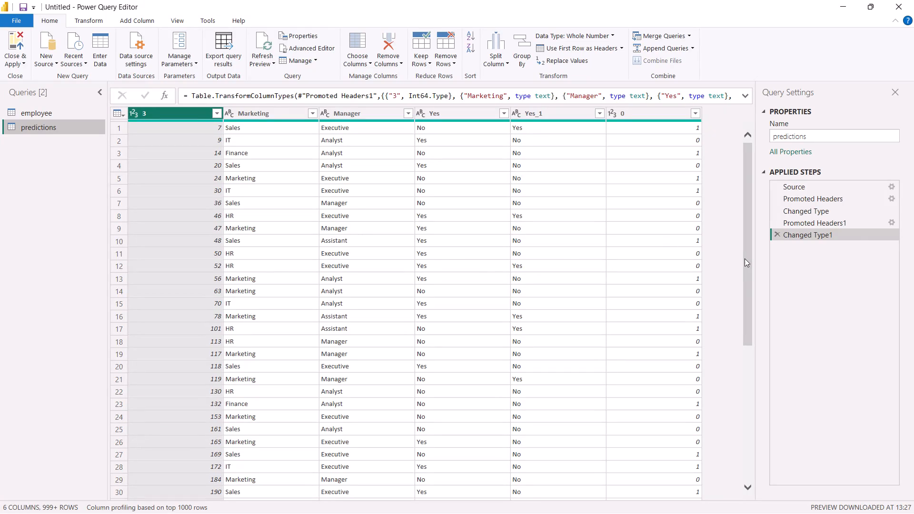
Delete the applied steps Changed Type1 and Promoted Headers1 from the predictions query to reverse the extra header promotion.
click(775, 232)
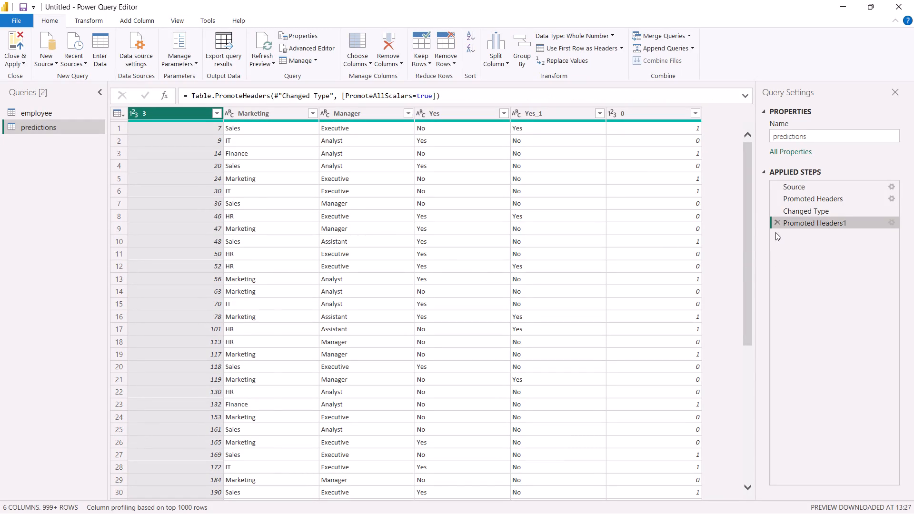
scroll(581, 199, up, 4)
scroll(581, 199, down, 5)
scroll(581, 199, up, 12)
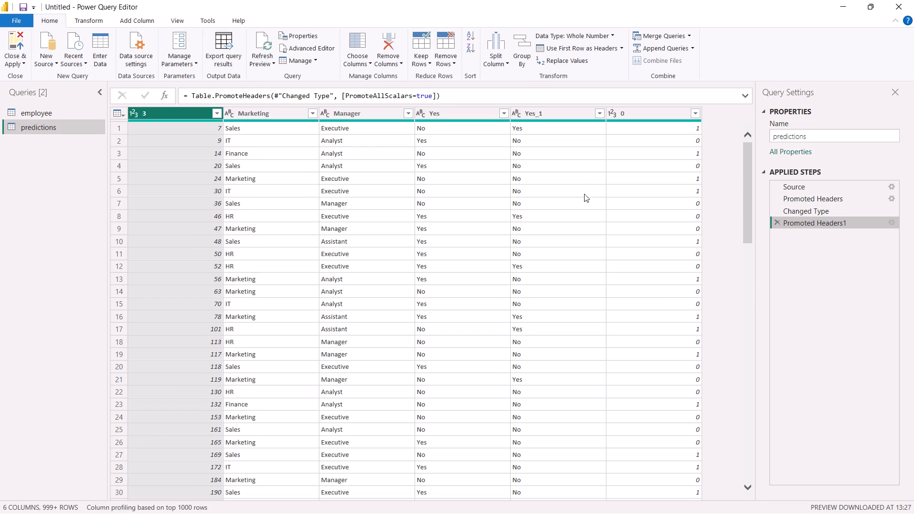
click(777, 223)
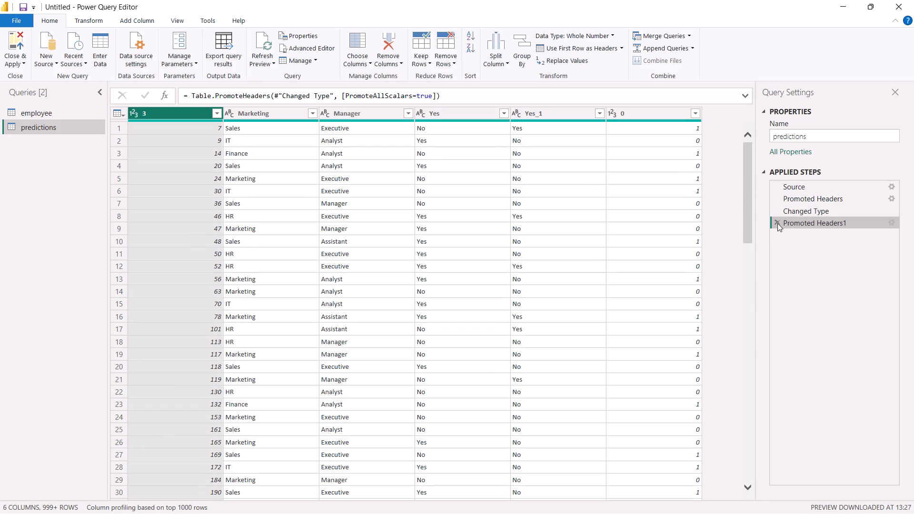
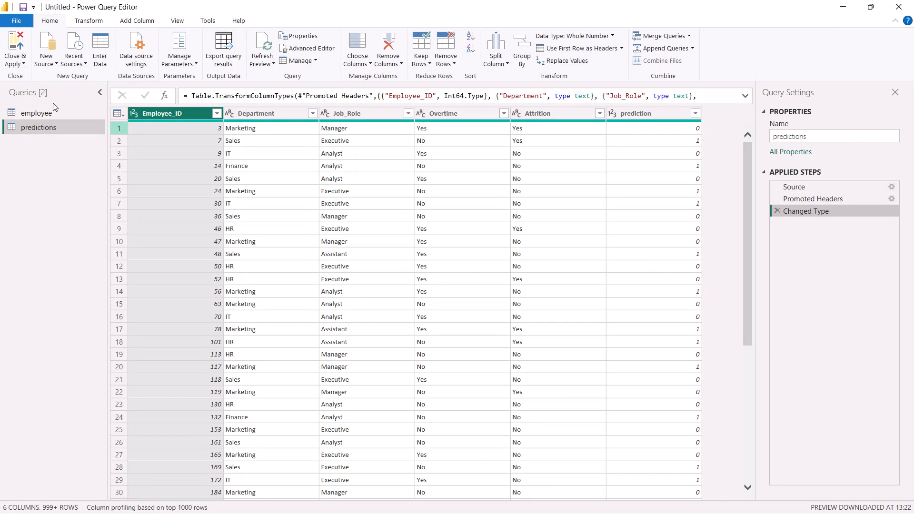
Rename the employee query to Employee, with a capital E.
right_click(33, 115)
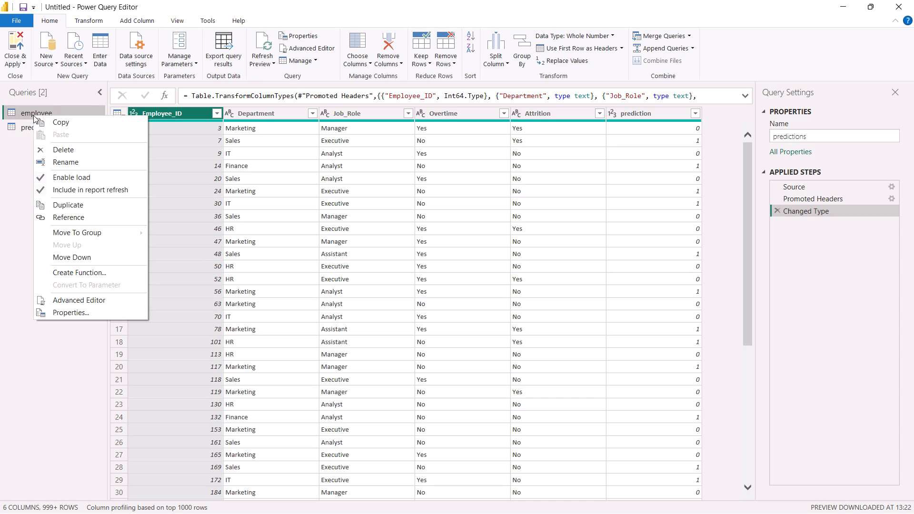
click(65, 164)
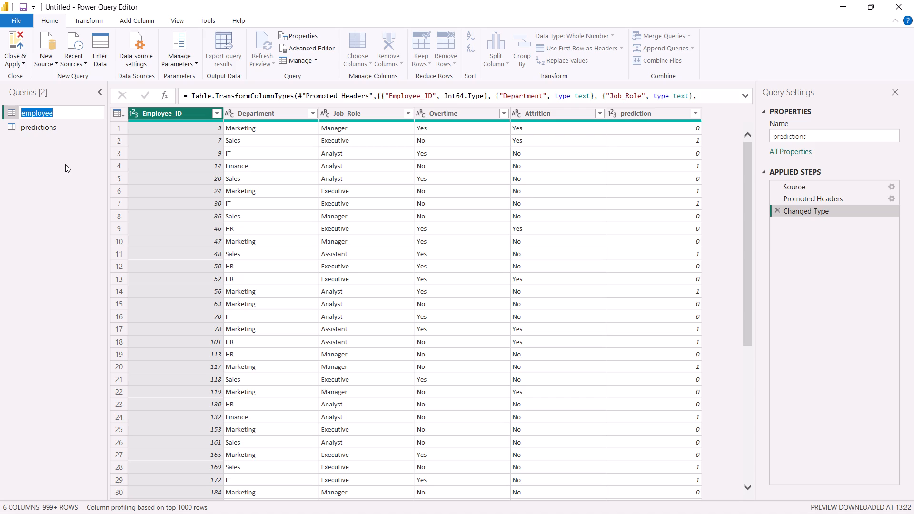
key(Left)
key(Right)
key(BackSpace)
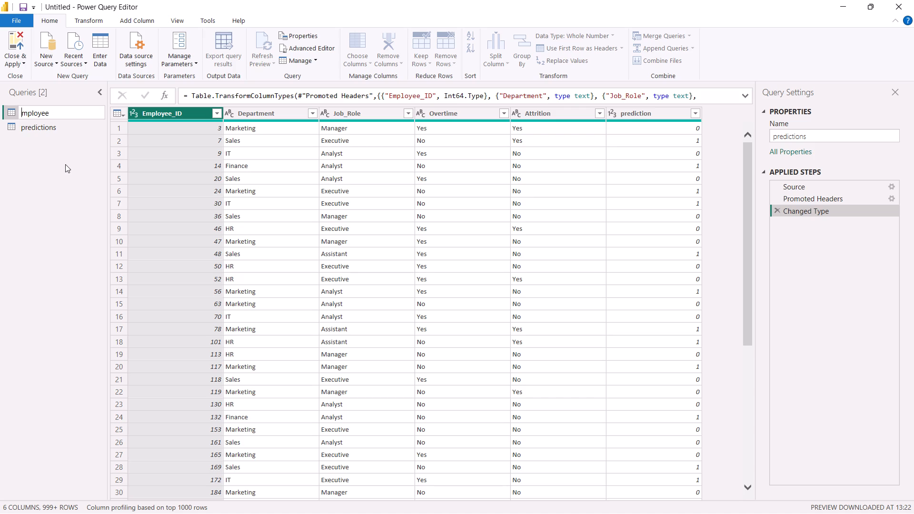
key(shift+e)
key(Right)
key(Right)
key(Right)
key(Right)
key(Right)
key(Right)
key(Right)
key(Return)
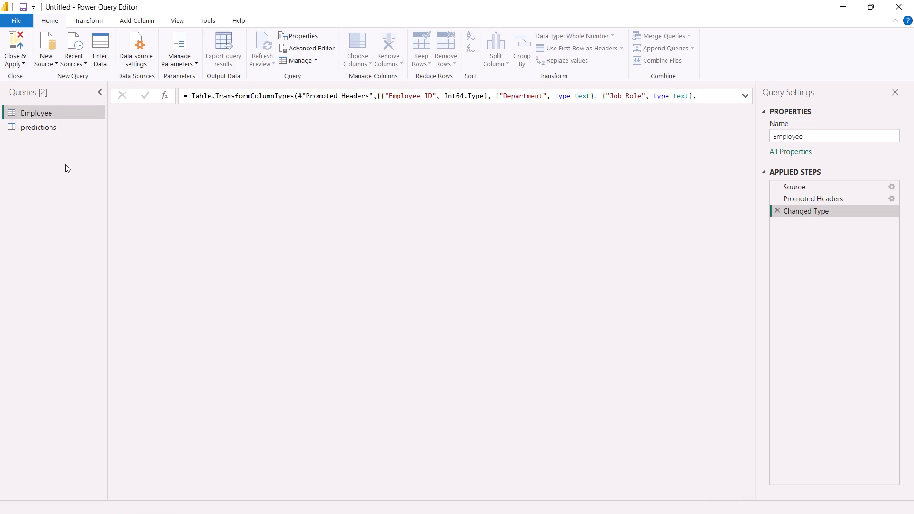
Rename the predictions query to Predictions, with a capital P.
right_click(46, 126)
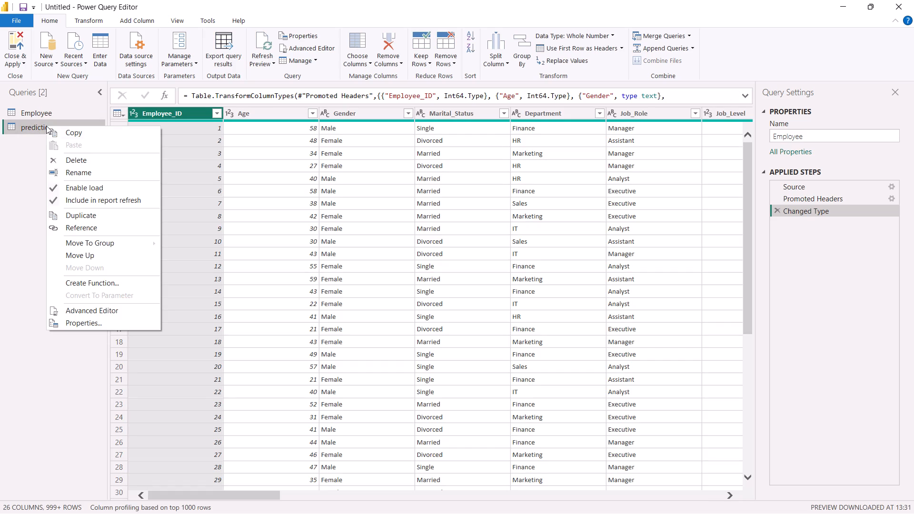
click(64, 170)
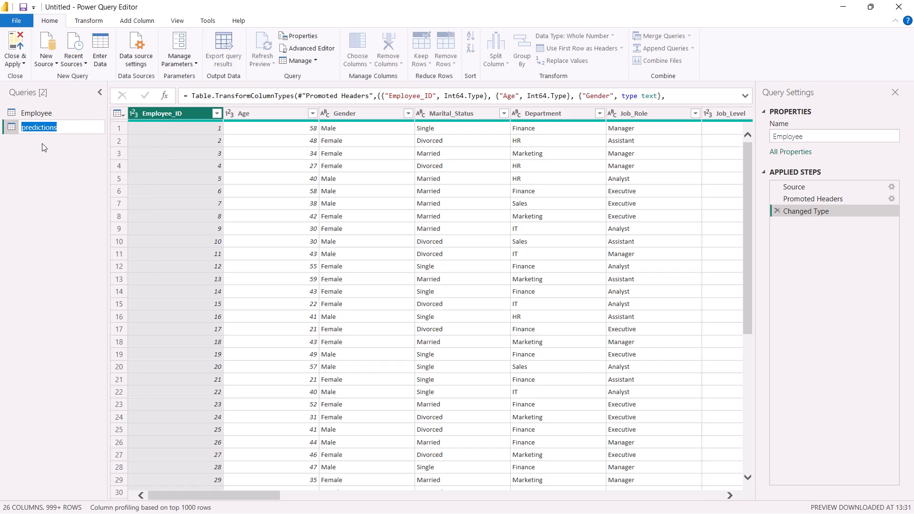
key(Left)
key(Right)
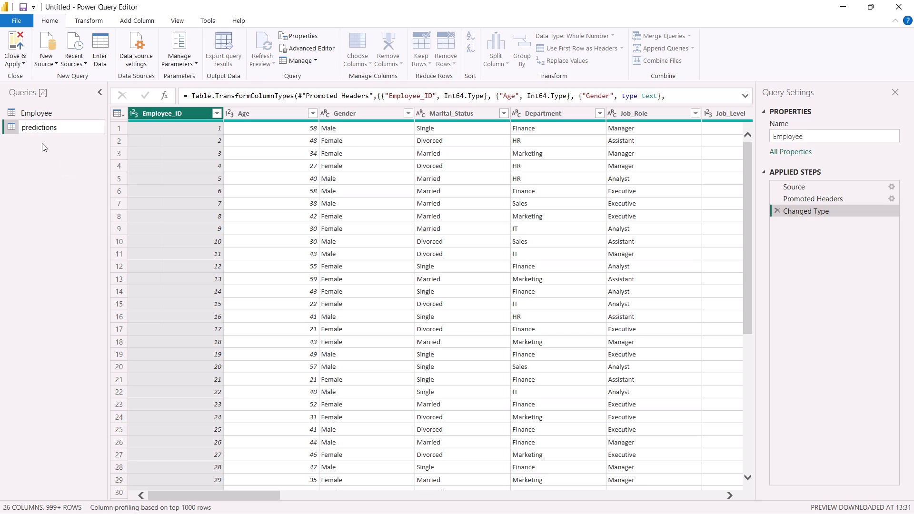
key(BackSpace)
key(p)
key(BackSpace)
key(shift+p)
key(Right)
key(Right)
key(Right)
key(Right)
key(Right)
key(Right)
key(Right)
key(Right)
key(Right)
key(Right)
key(Right)
key(Right)
key(Right)
key(Right)
key(Return)
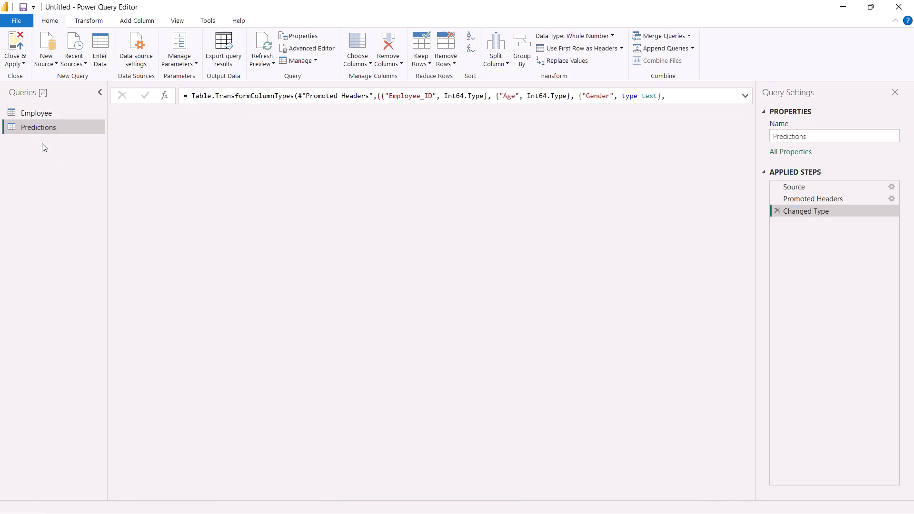
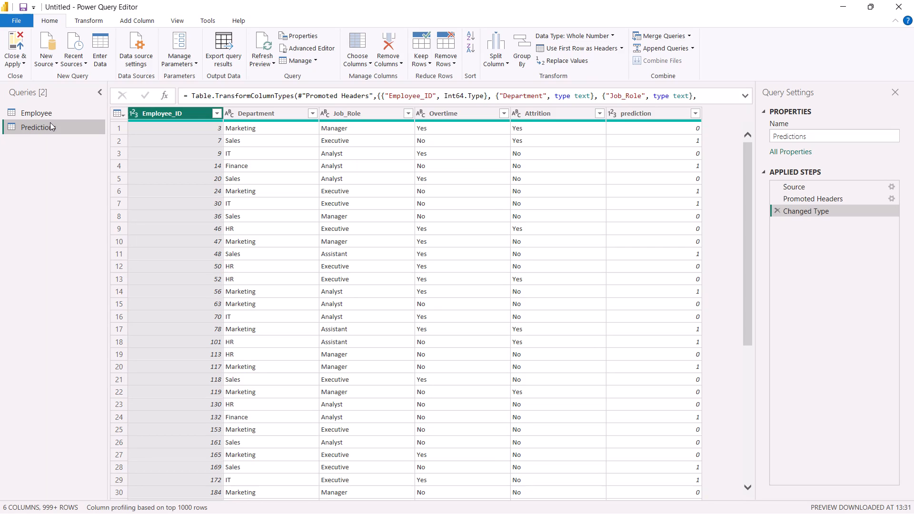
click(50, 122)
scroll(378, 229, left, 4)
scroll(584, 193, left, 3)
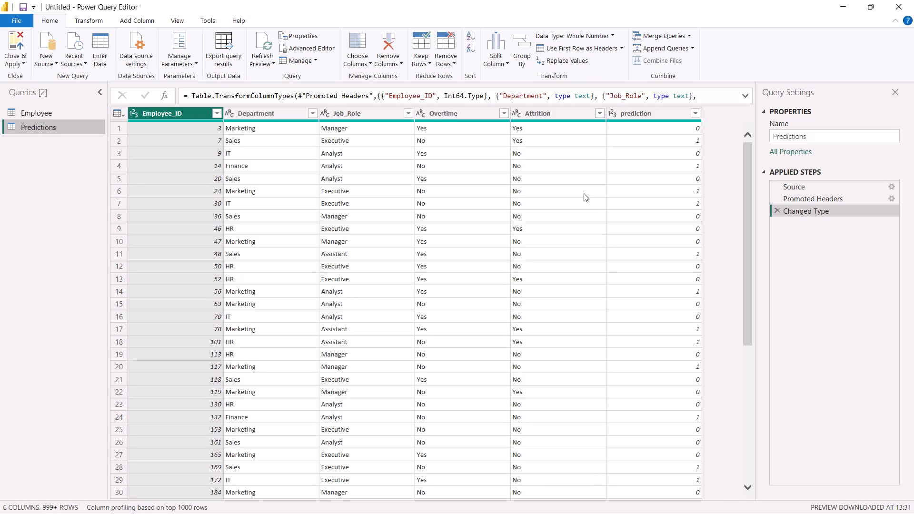
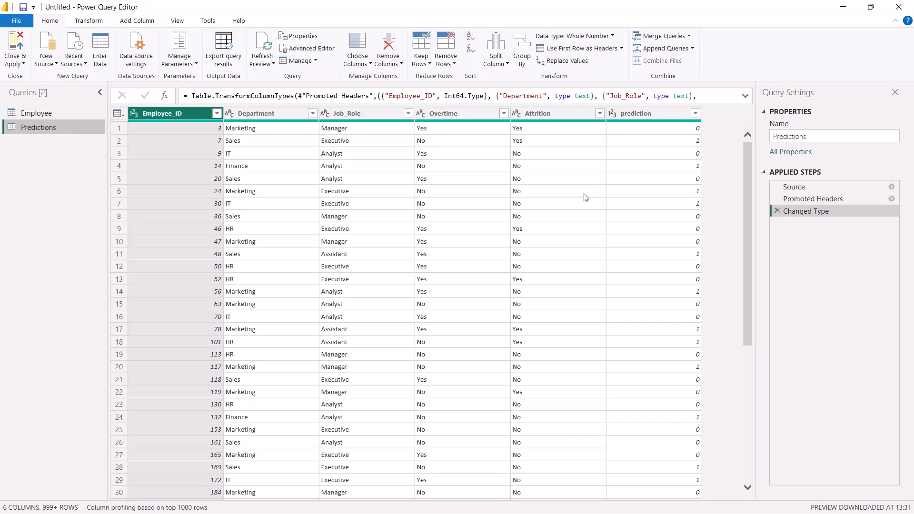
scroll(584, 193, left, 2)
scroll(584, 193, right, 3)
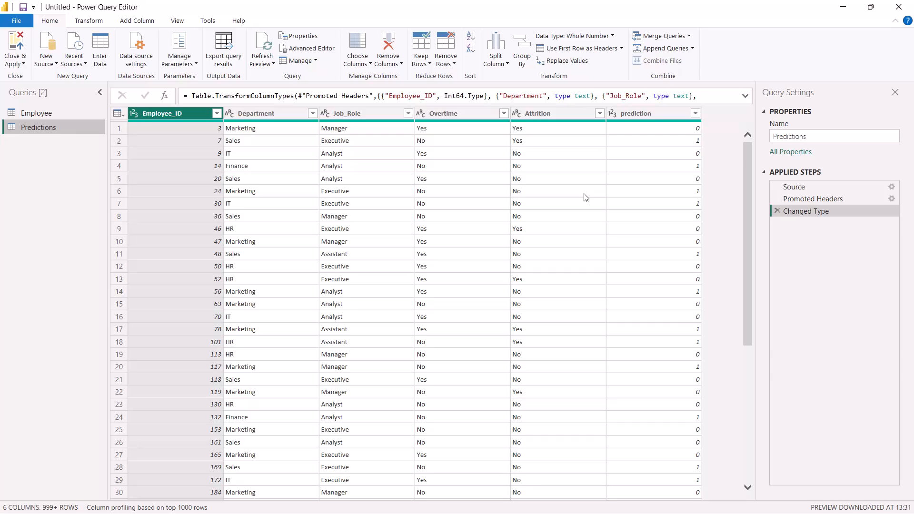
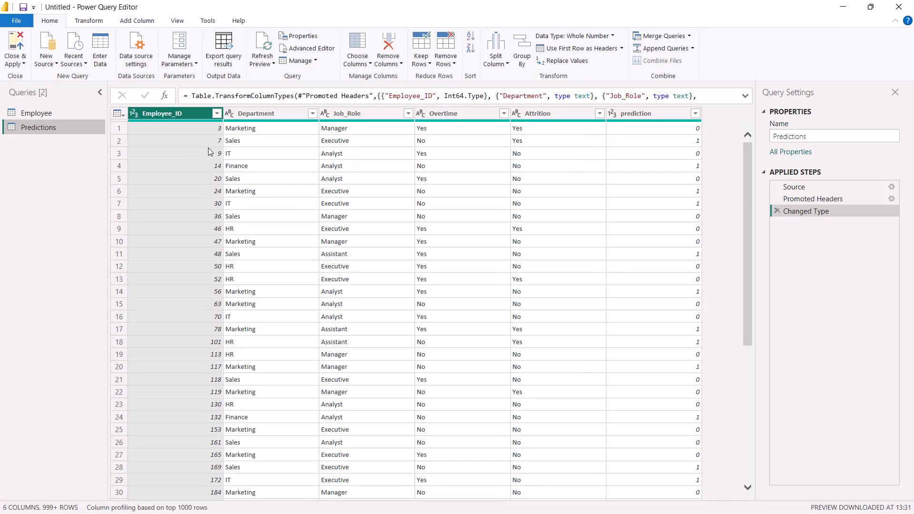
Check the Employee and Predictions queries, apply them to the report and close the Power Query Editor.
click(33, 116)
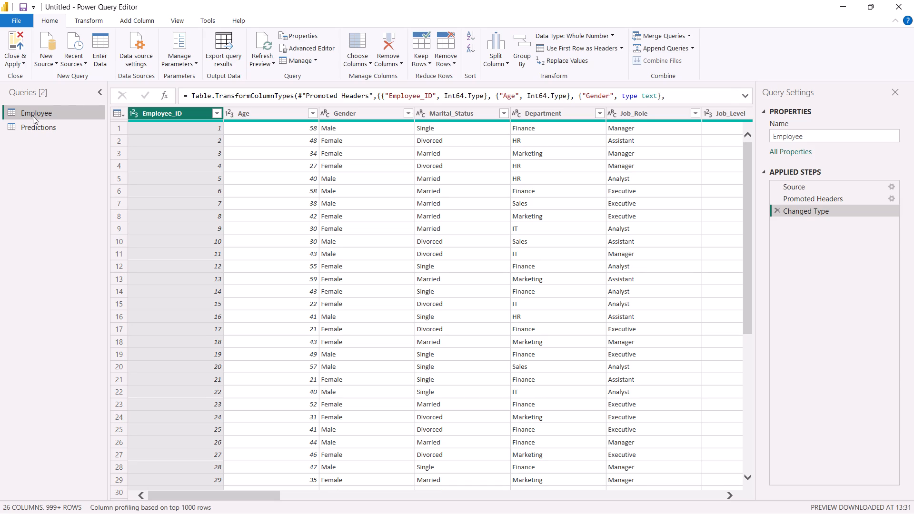
click(42, 129)
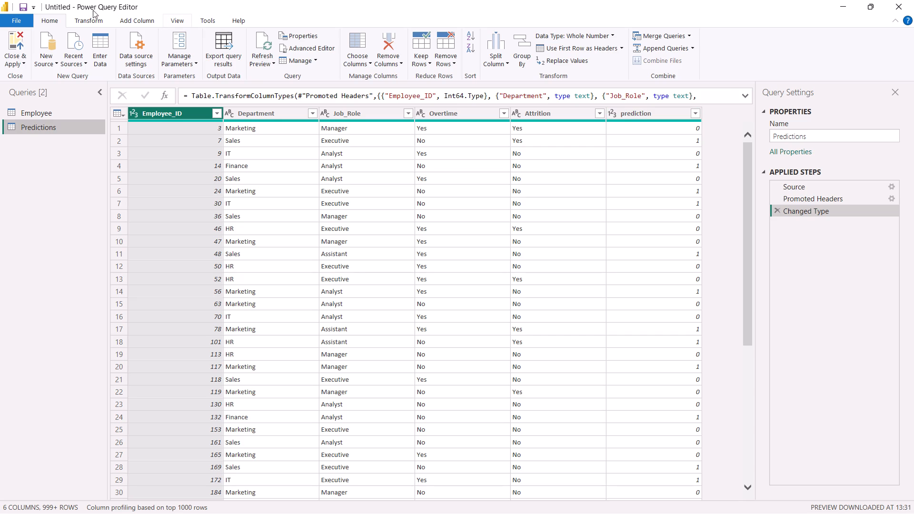
click(16, 63)
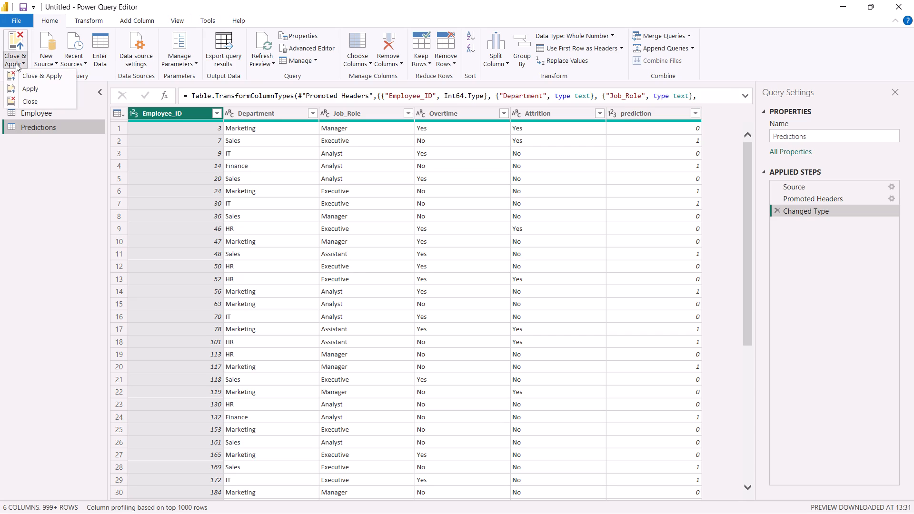
click(23, 79)
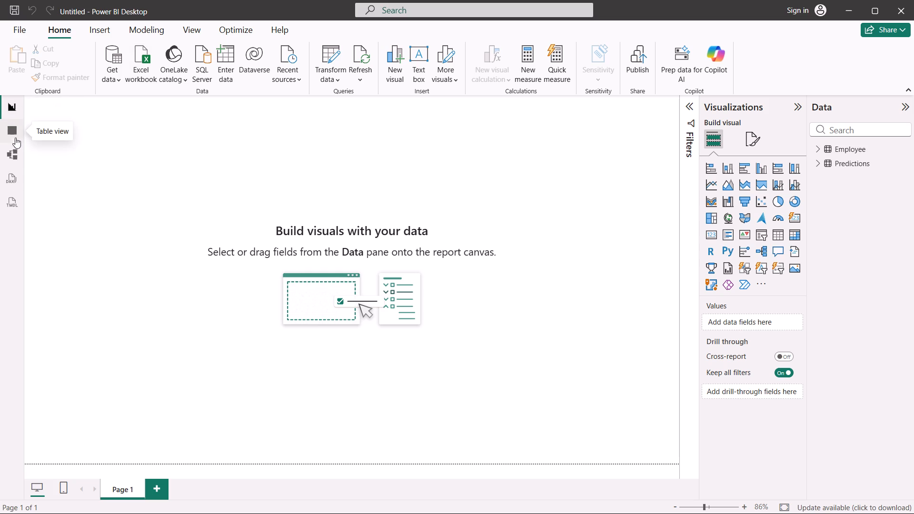
Show the data model diagram and move the Employee table farther away from the Predictions table.
click(14, 150)
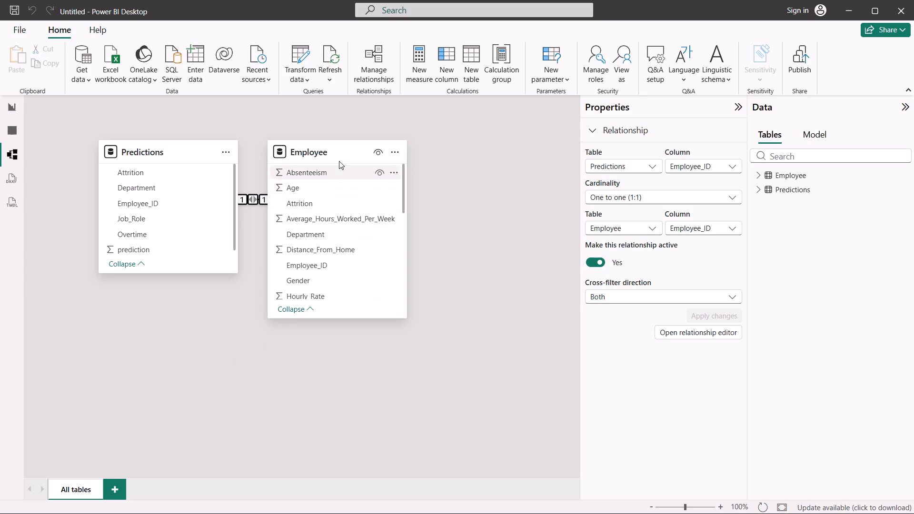
drag(340, 143, 426, 153)
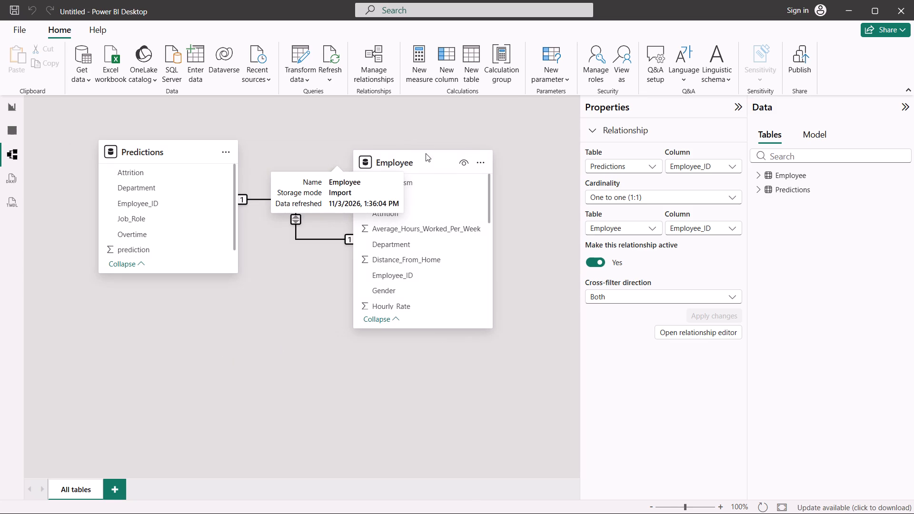
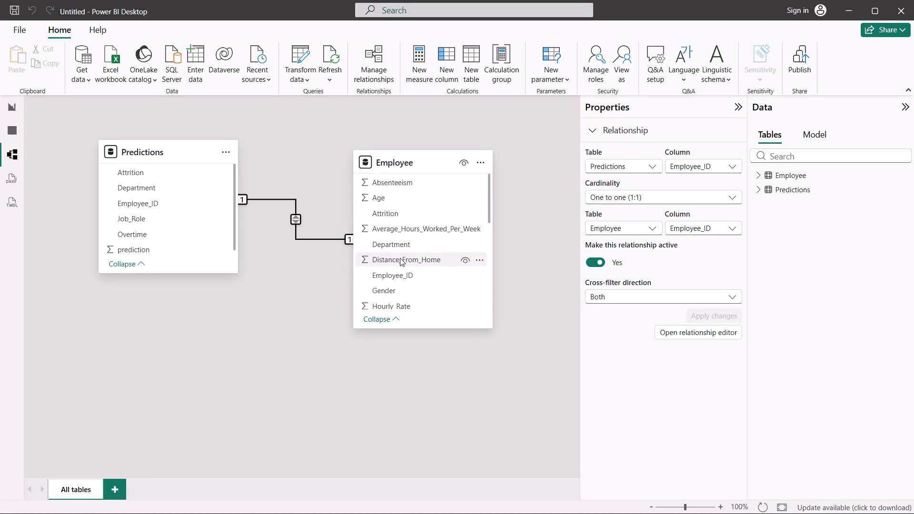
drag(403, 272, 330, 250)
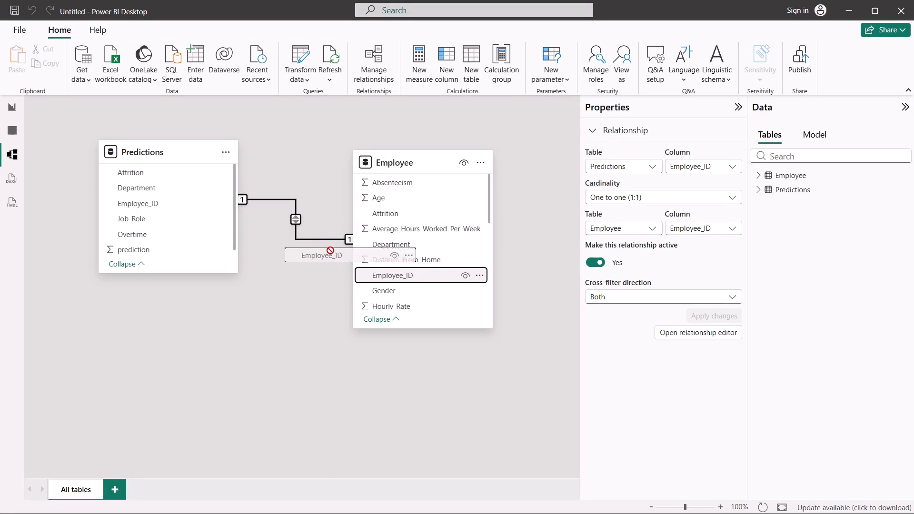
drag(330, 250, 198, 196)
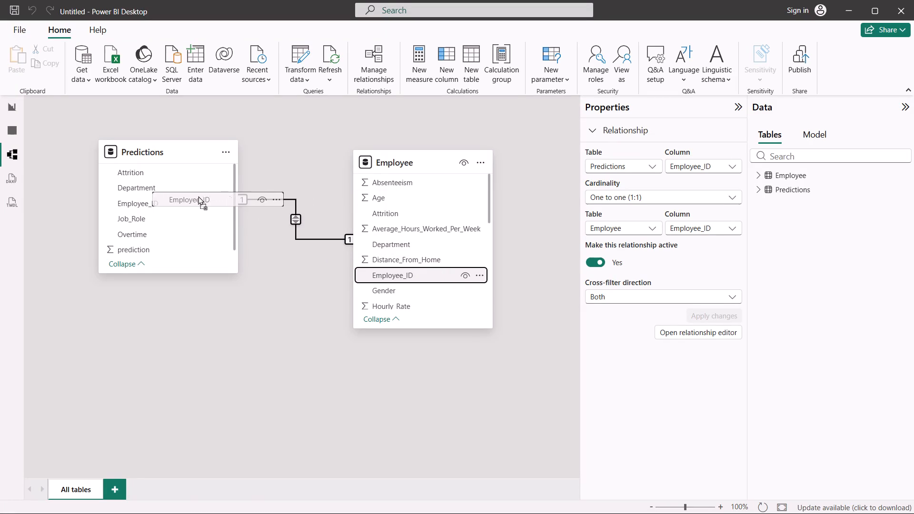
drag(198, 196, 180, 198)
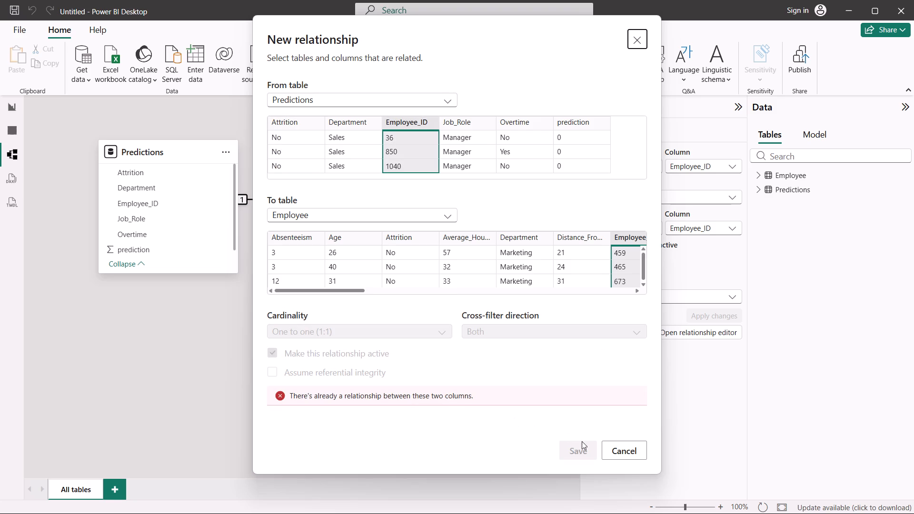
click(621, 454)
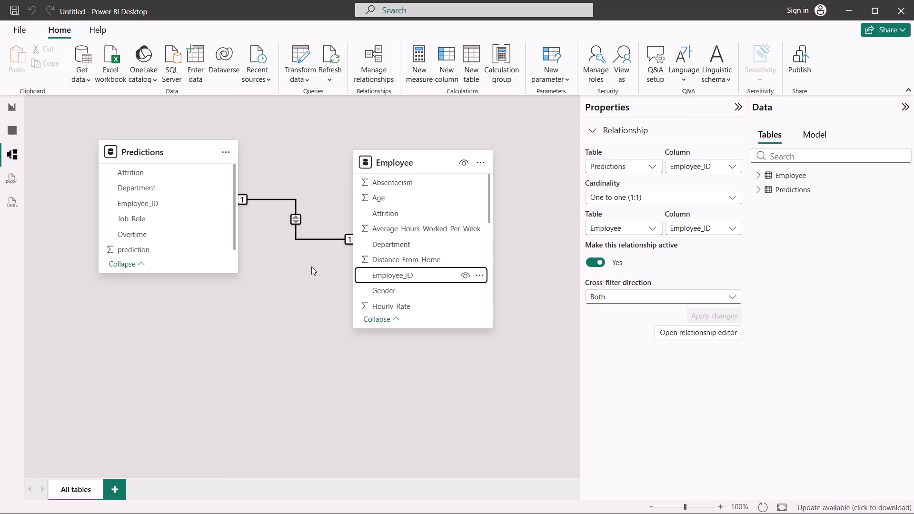
Set the cardinality of the Employee_ID relationship from Predictions to Employee to Many to one (*:1) and save it.
right_click(298, 217)
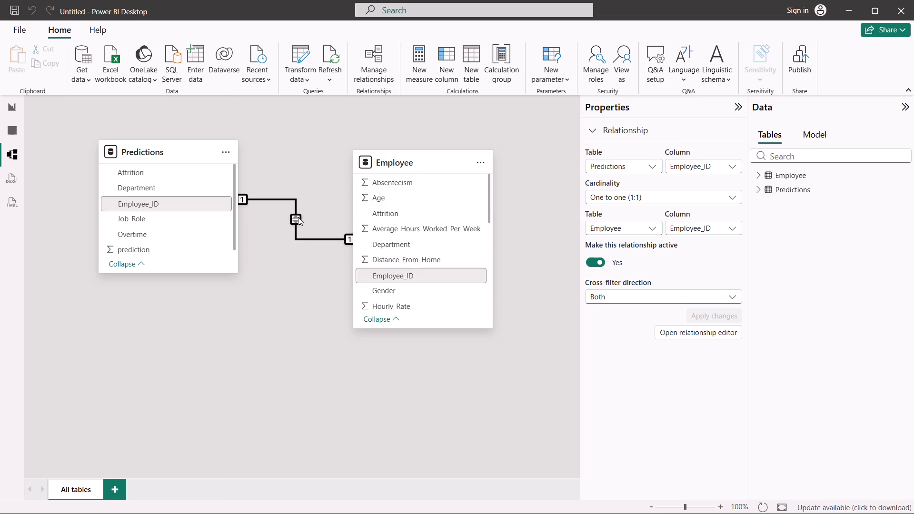
click(298, 217)
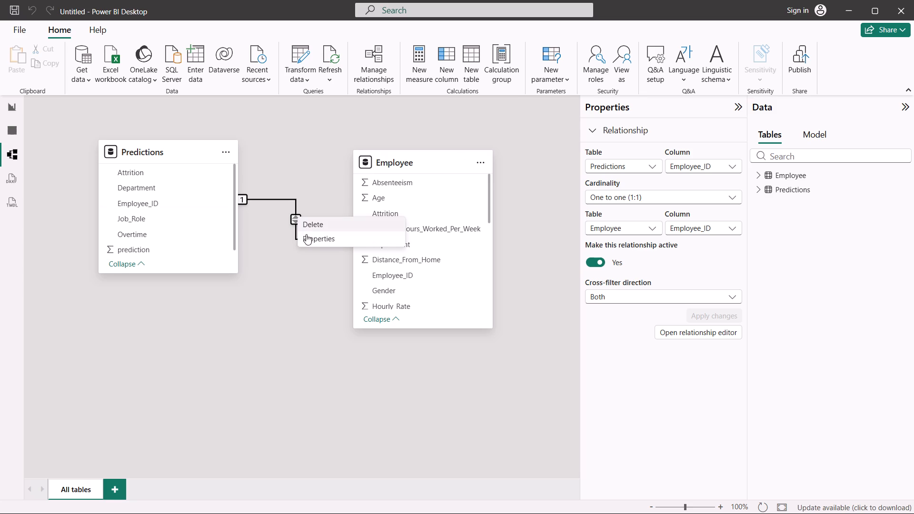
click(308, 239)
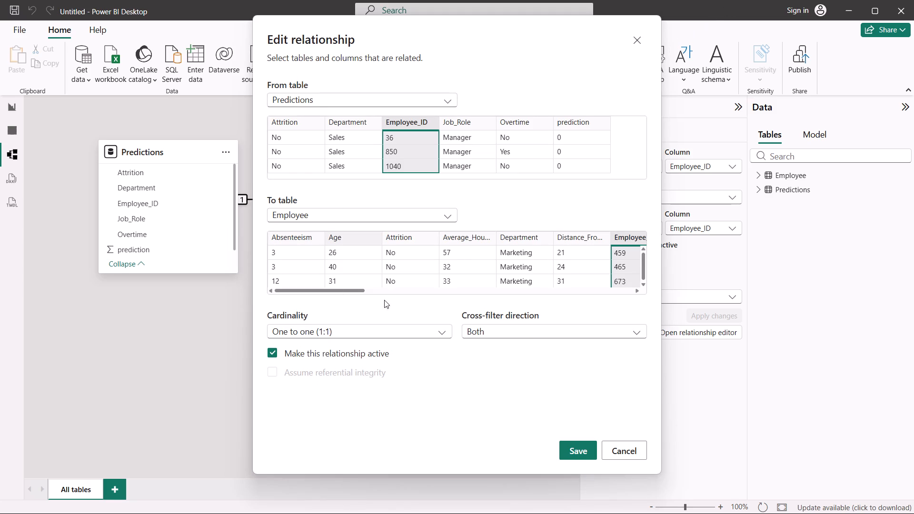
click(425, 333)
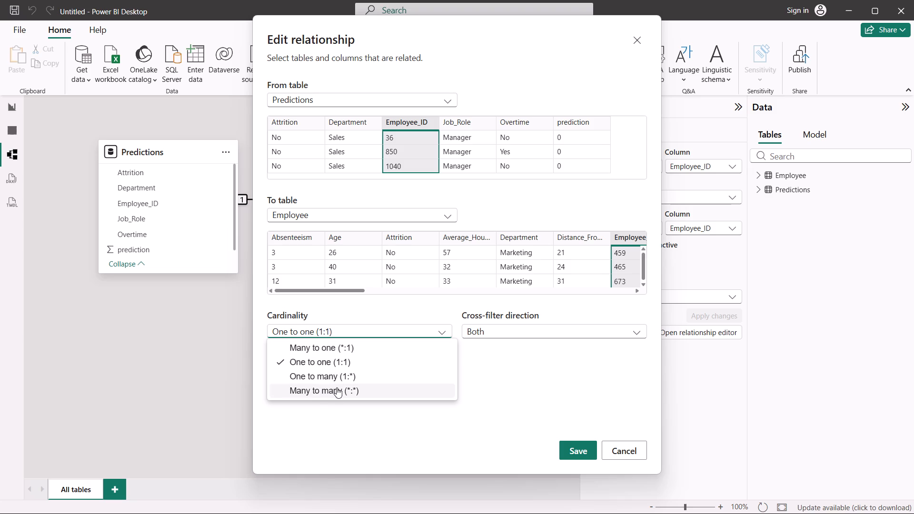
click(363, 347)
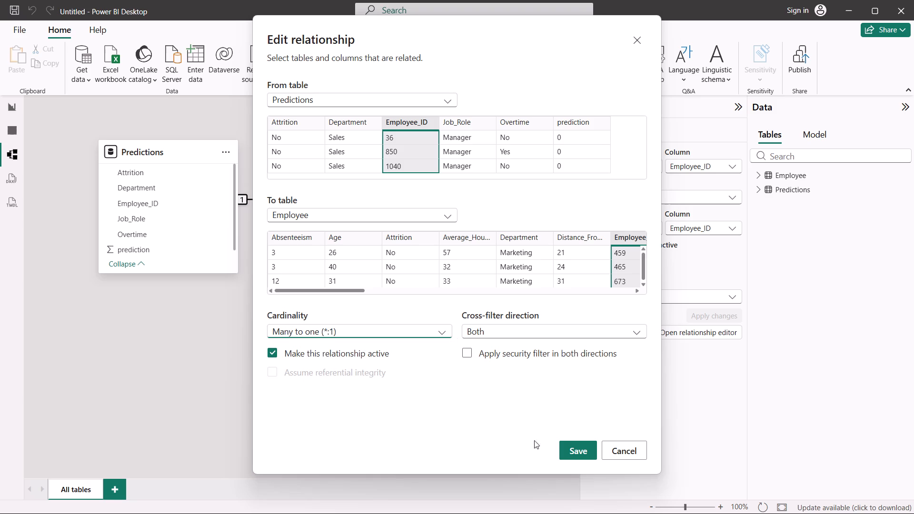
click(576, 448)
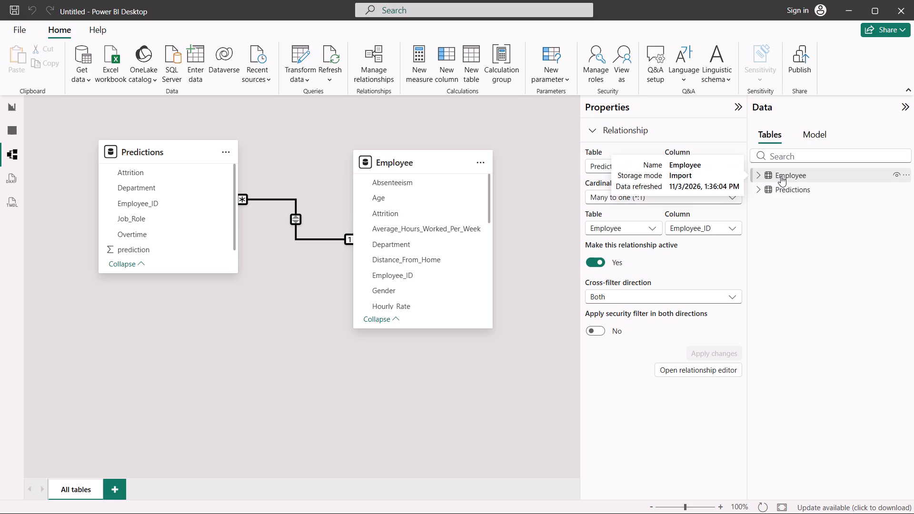
Add a new measure to the Employee table, leaving its formula empty.
right_click(781, 176)
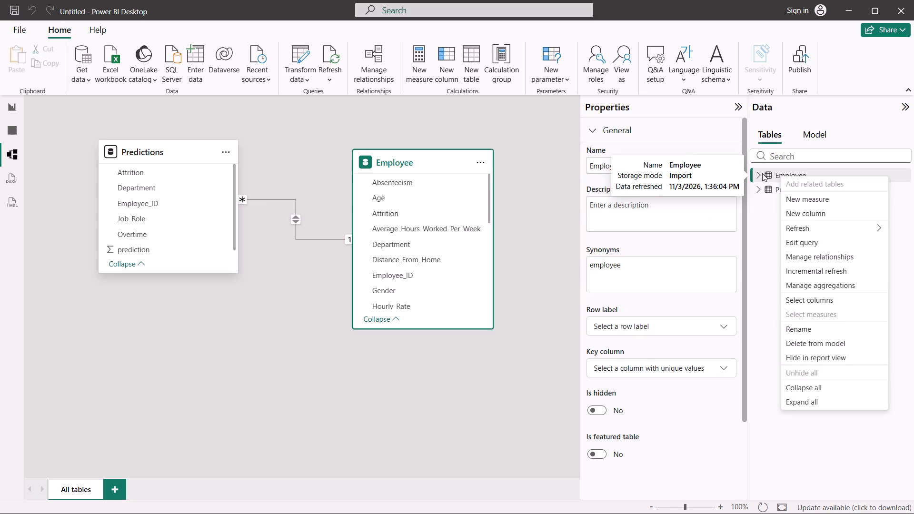
right_click(762, 173)
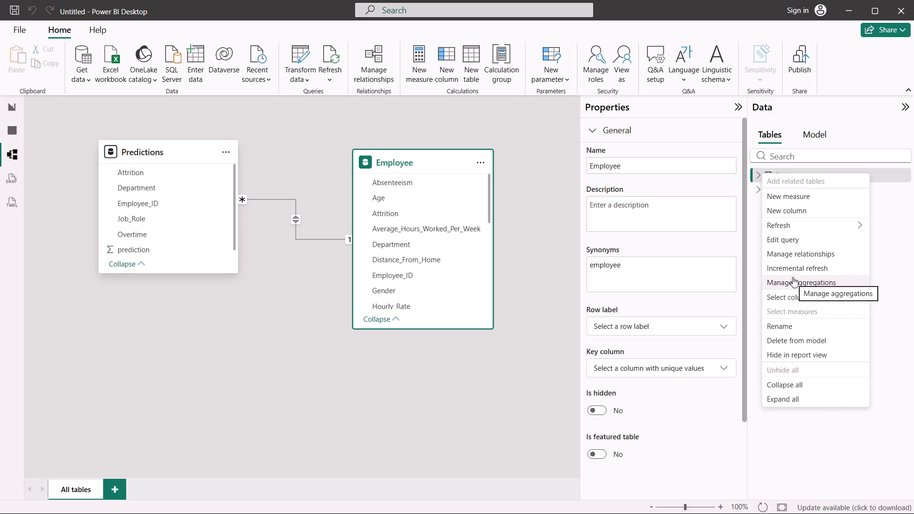
click(783, 196)
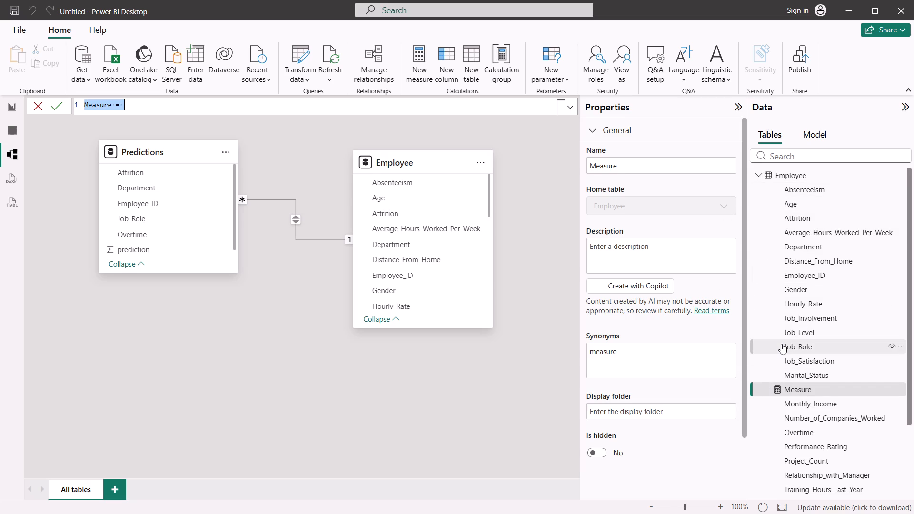
key(ctrl+z)
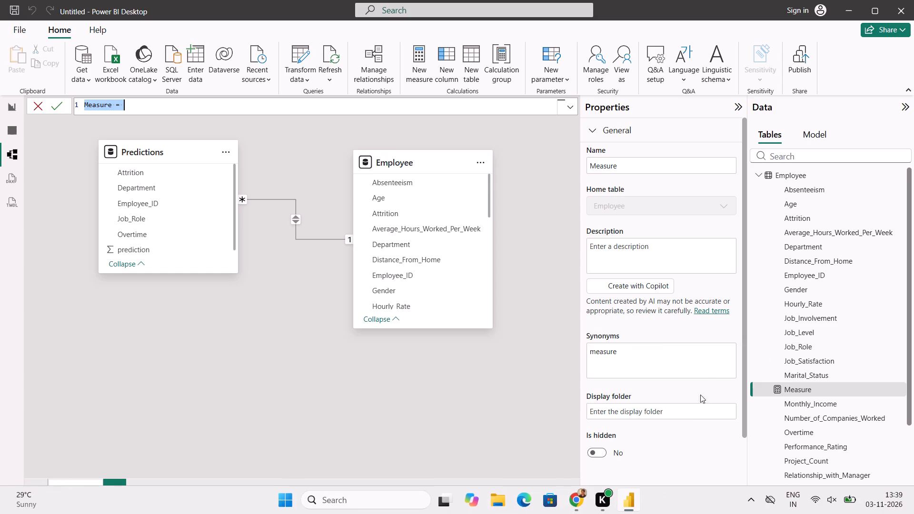
click(488, 414)
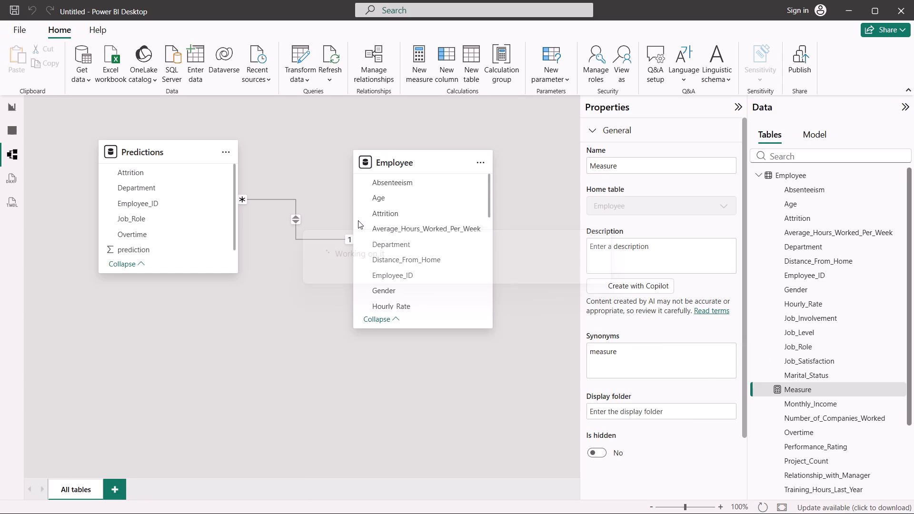
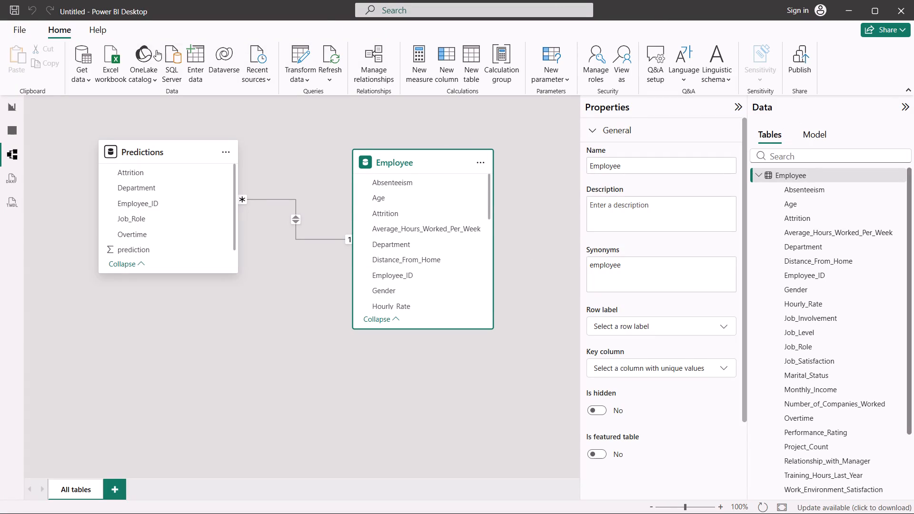
Switch to Report view and add a new measure to the Predictions table.
click(15, 111)
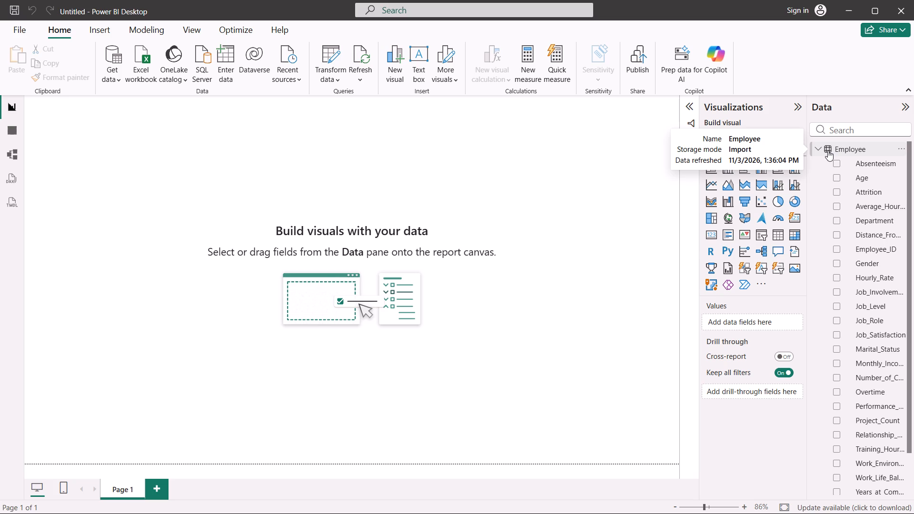
click(836, 148)
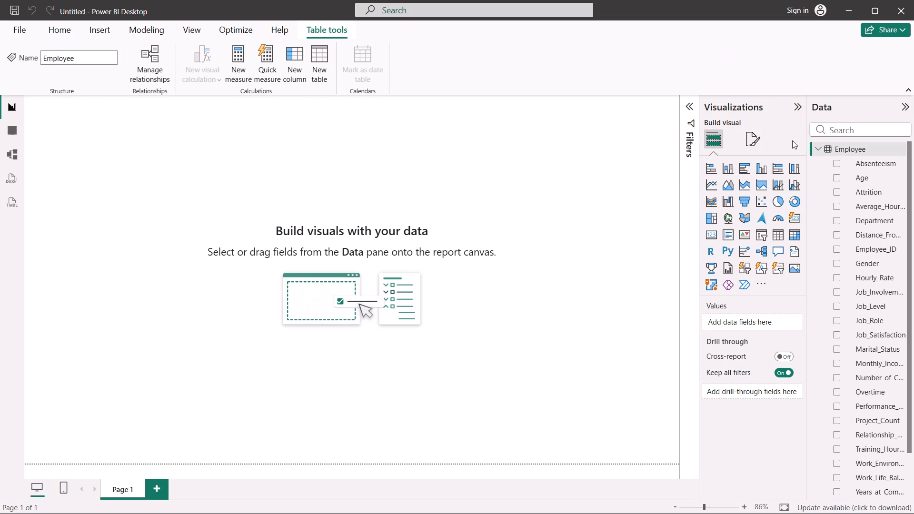
click(820, 150)
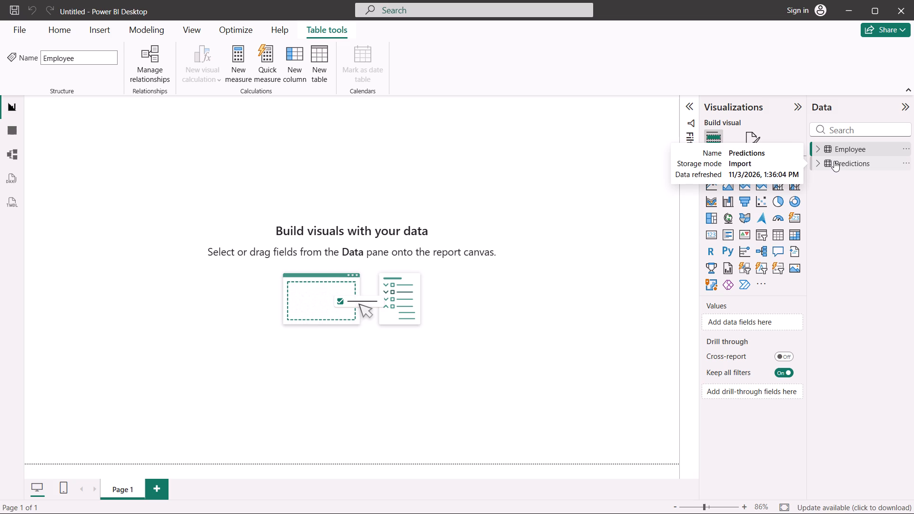
right_click(834, 161)
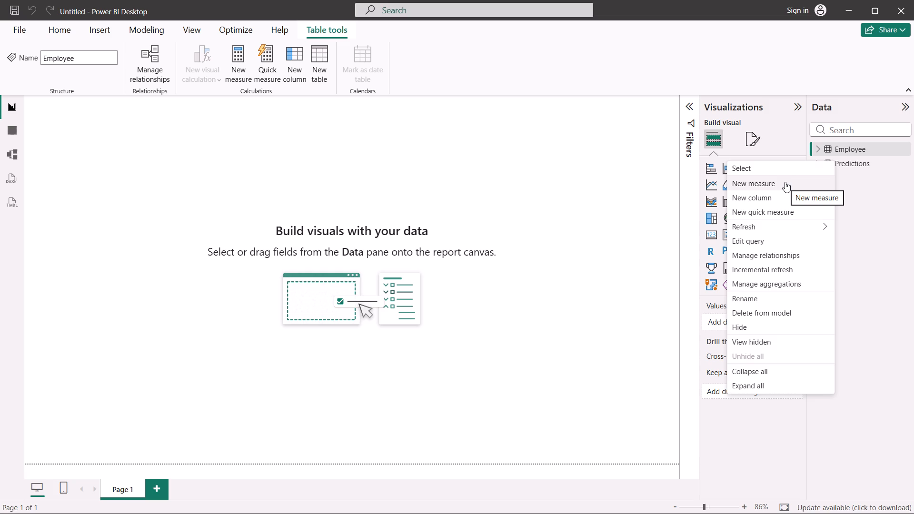
click(785, 182)
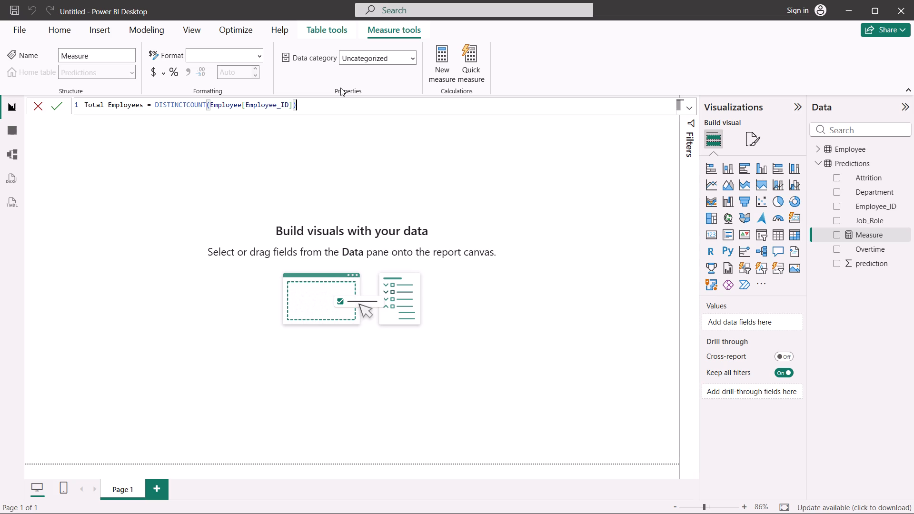
key(Return)
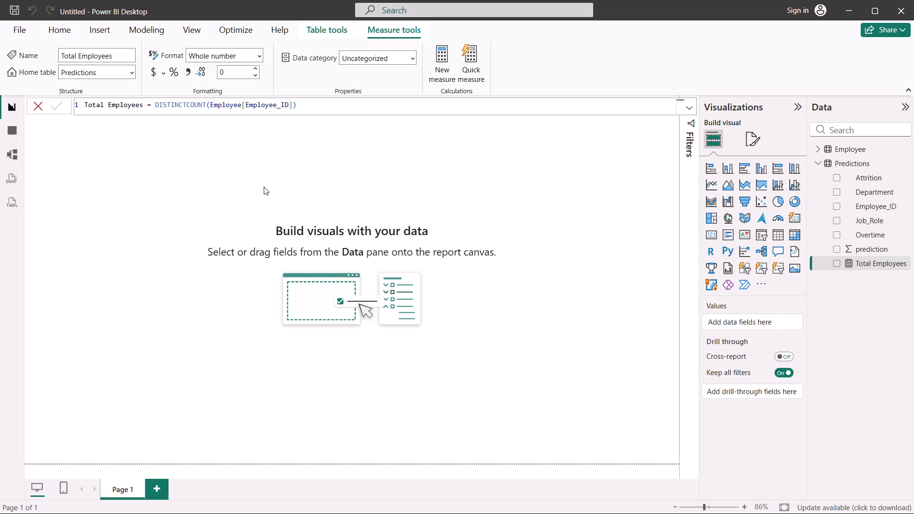
click(868, 263)
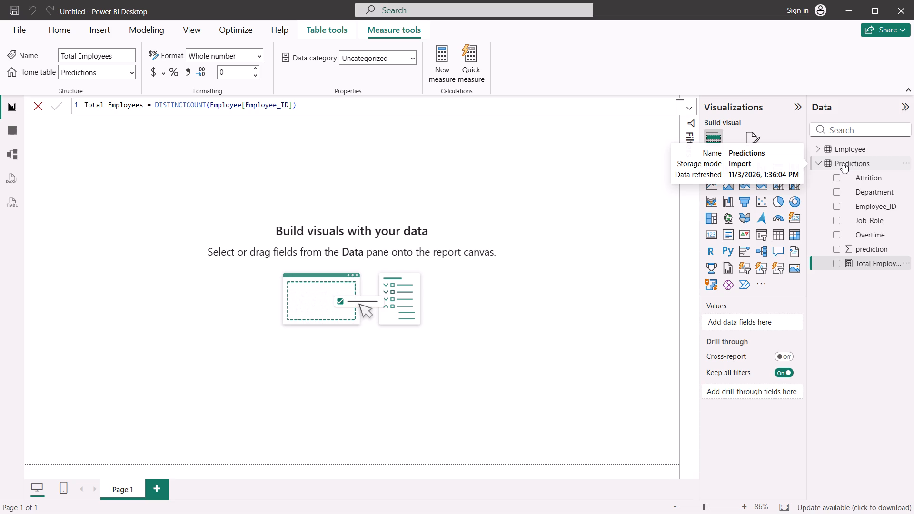
right_click(843, 163)
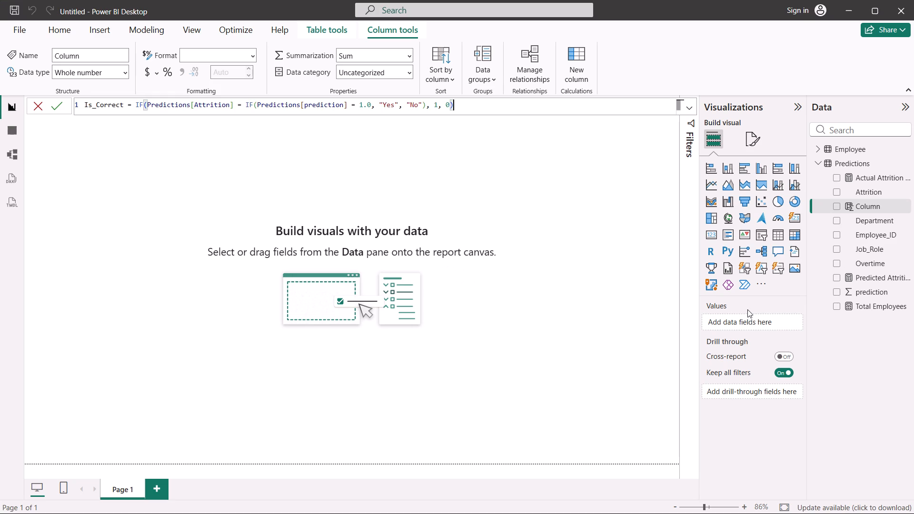
key(Return)
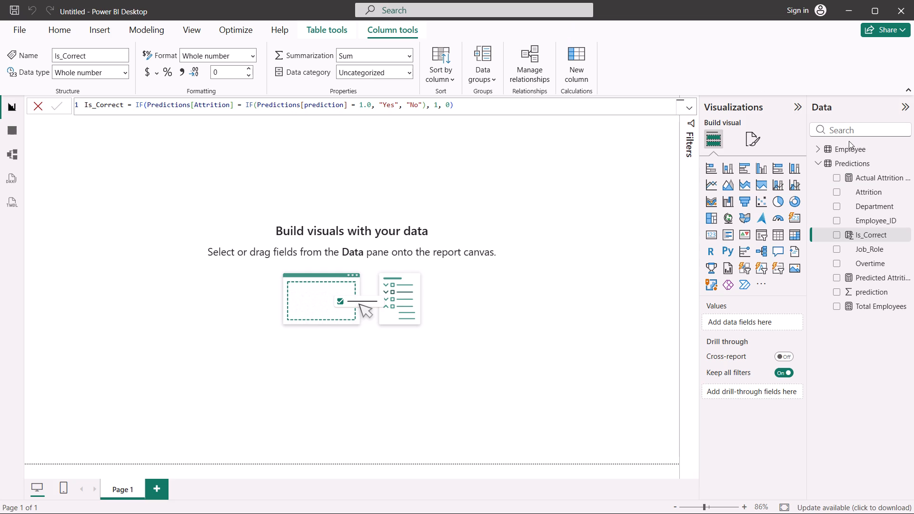
right_click(839, 163)
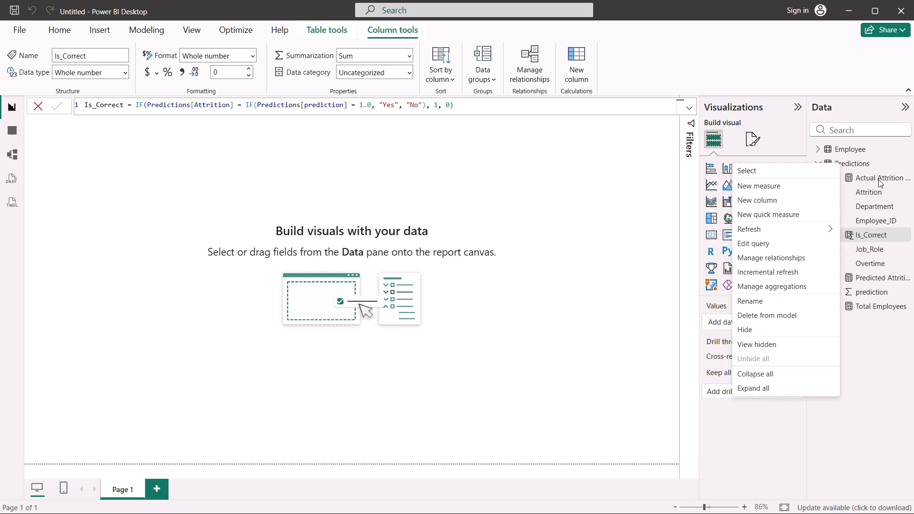
click(862, 159)
right_click(862, 159)
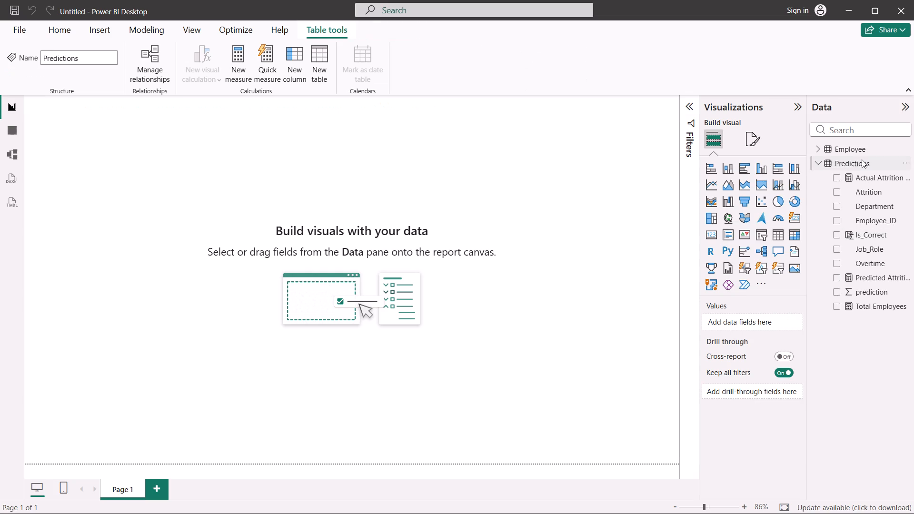
click(774, 196)
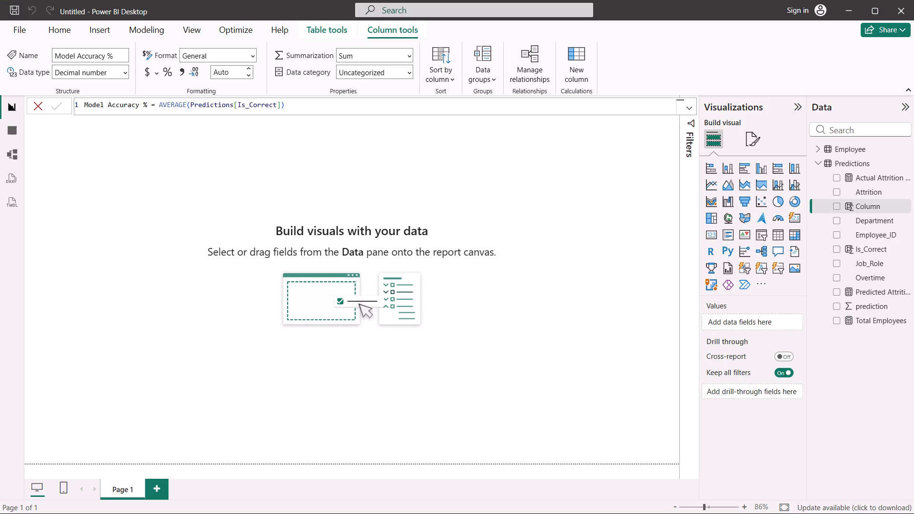
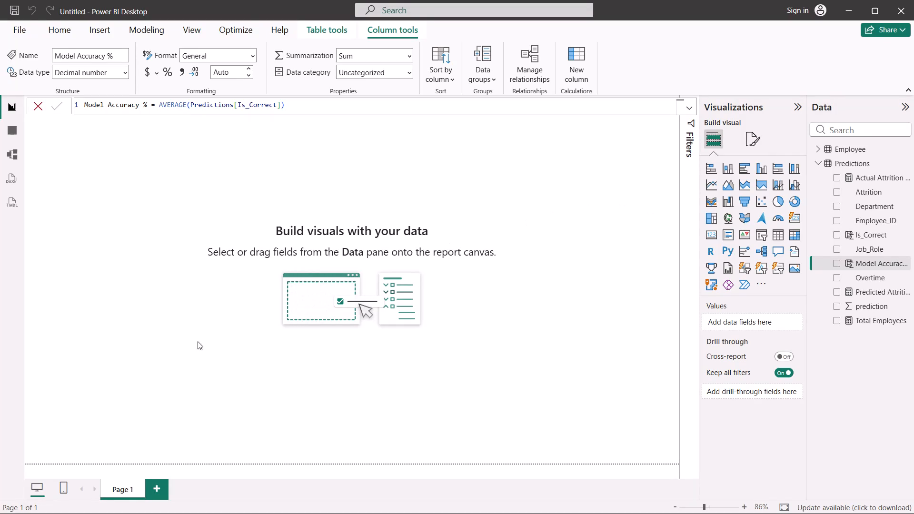
Insert a list slicer on the blank report page Page 1 and expand the Employee table's fields.
click(9, 106)
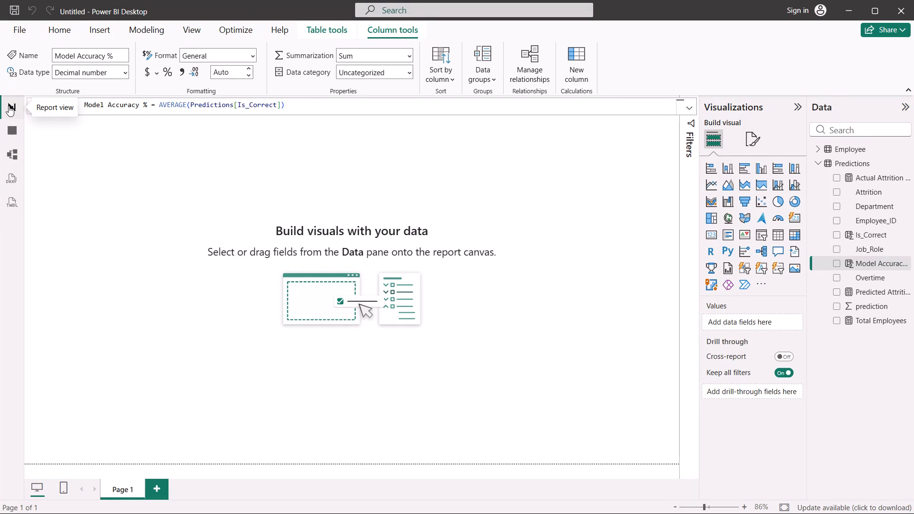
double_click(9, 106)
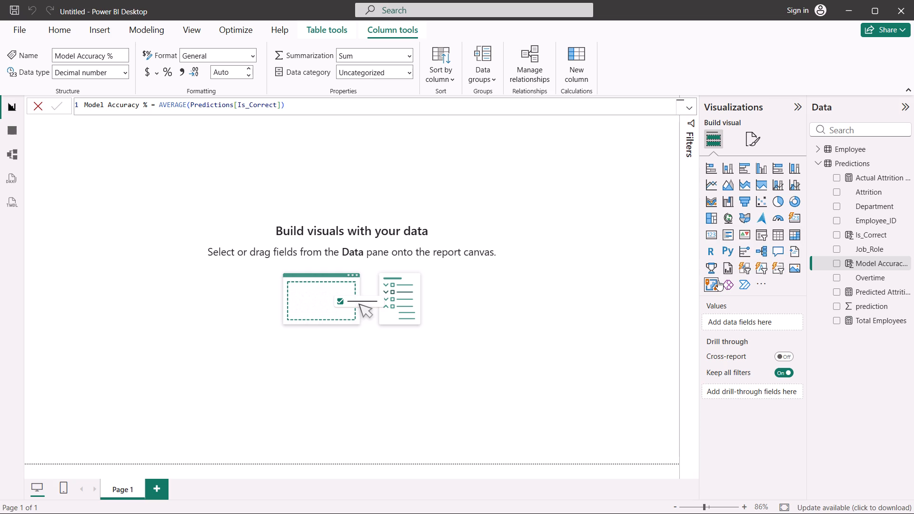
click(779, 269)
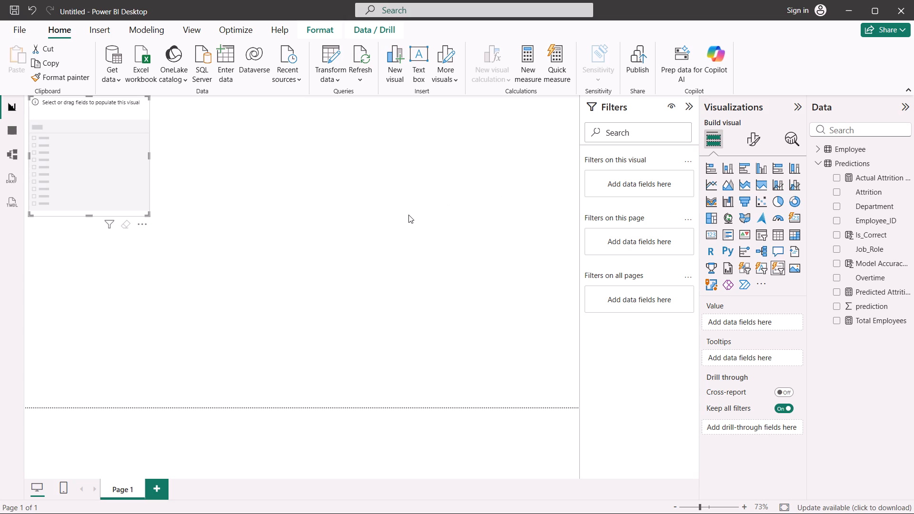
click(842, 149)
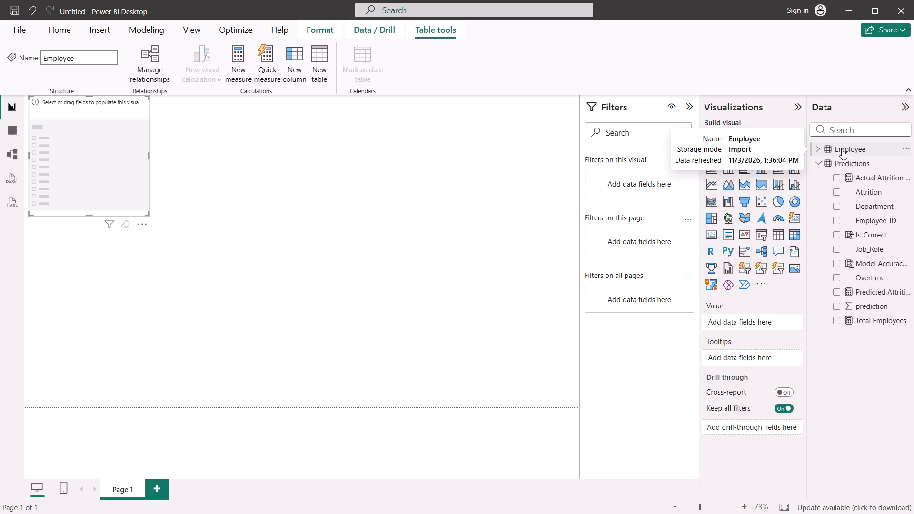
click(814, 151)
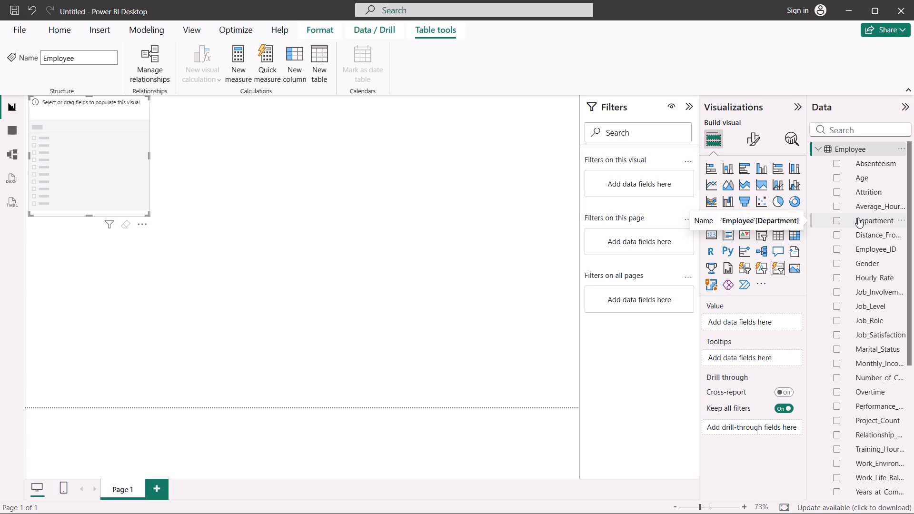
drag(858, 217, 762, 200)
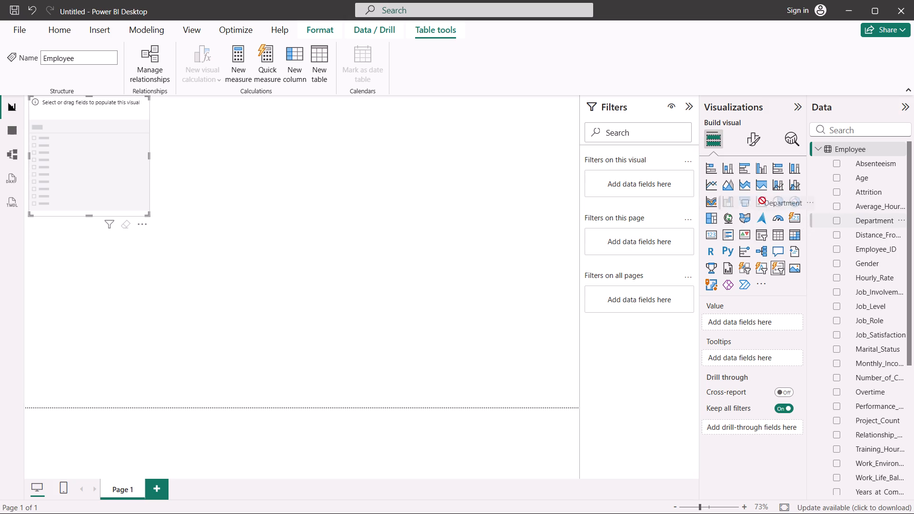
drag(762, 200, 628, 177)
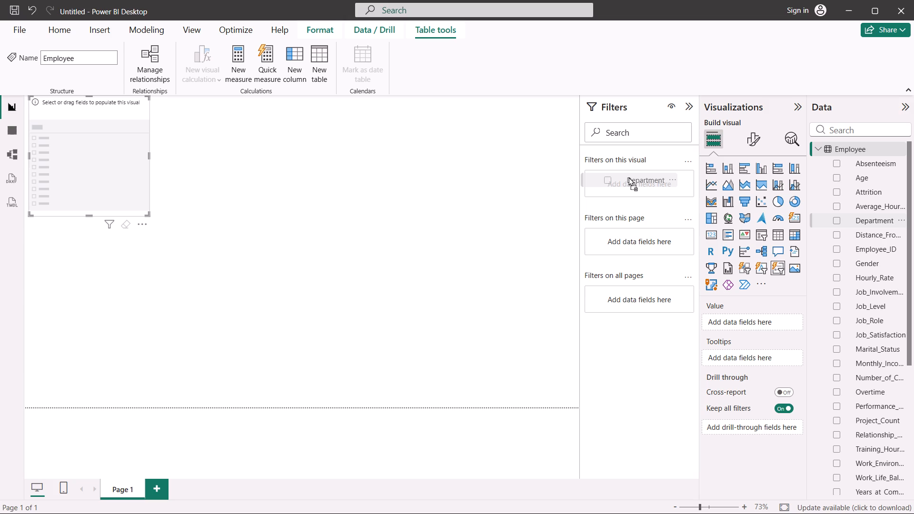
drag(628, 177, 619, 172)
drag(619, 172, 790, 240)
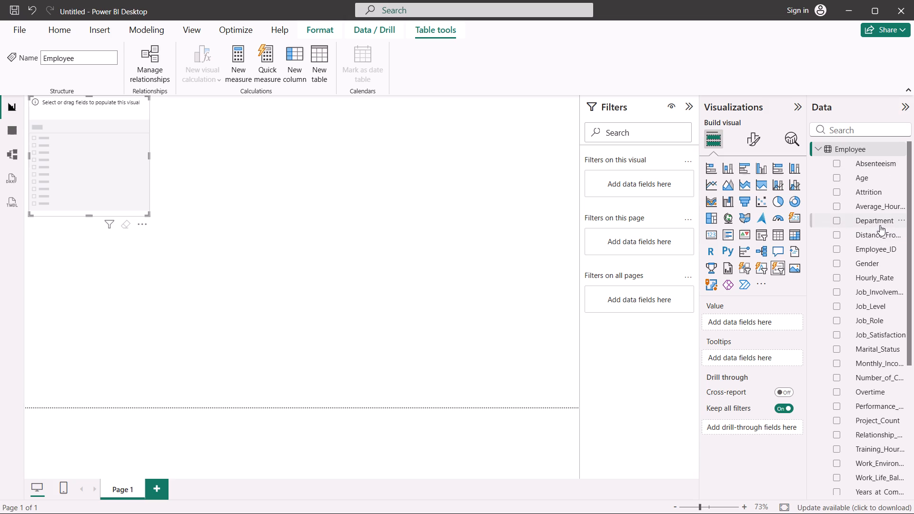
Populate the empty list slicer on the report page with the Department field from the Employee table.
drag(875, 223, 348, 240)
drag(348, 240, 118, 197)
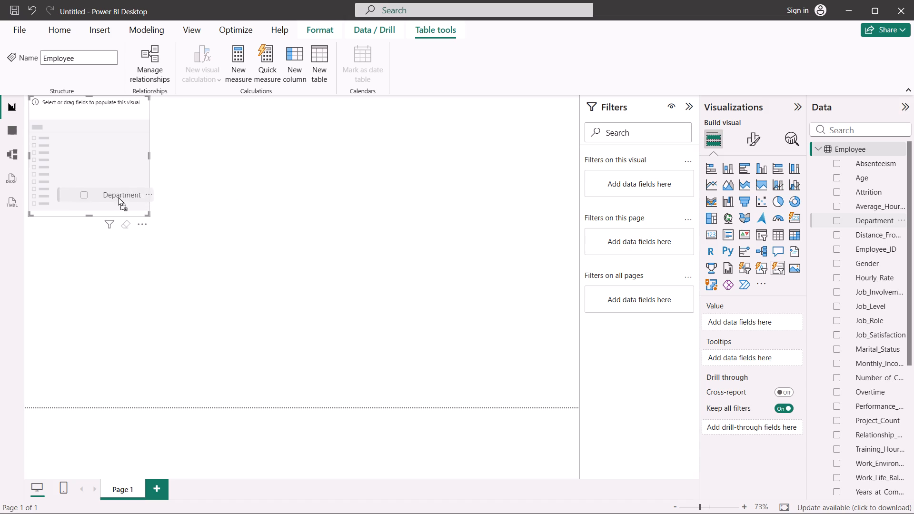
drag(118, 197, 82, 198)
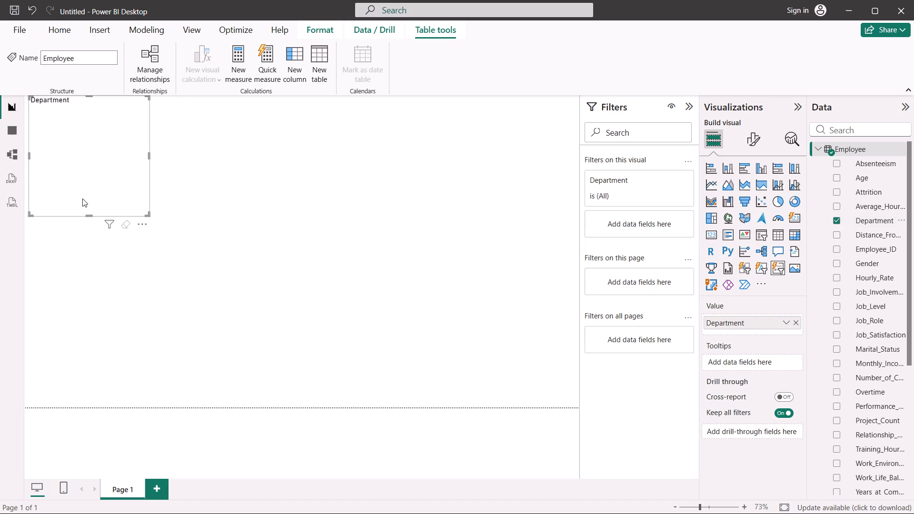
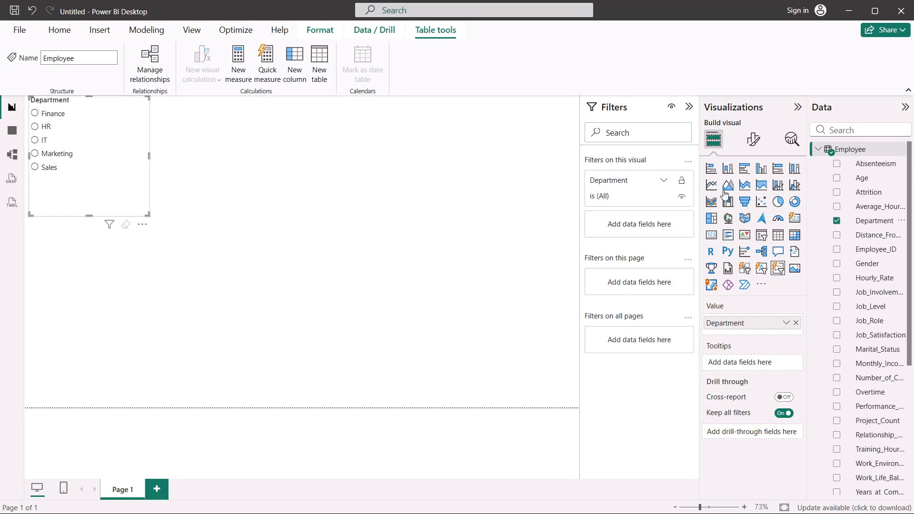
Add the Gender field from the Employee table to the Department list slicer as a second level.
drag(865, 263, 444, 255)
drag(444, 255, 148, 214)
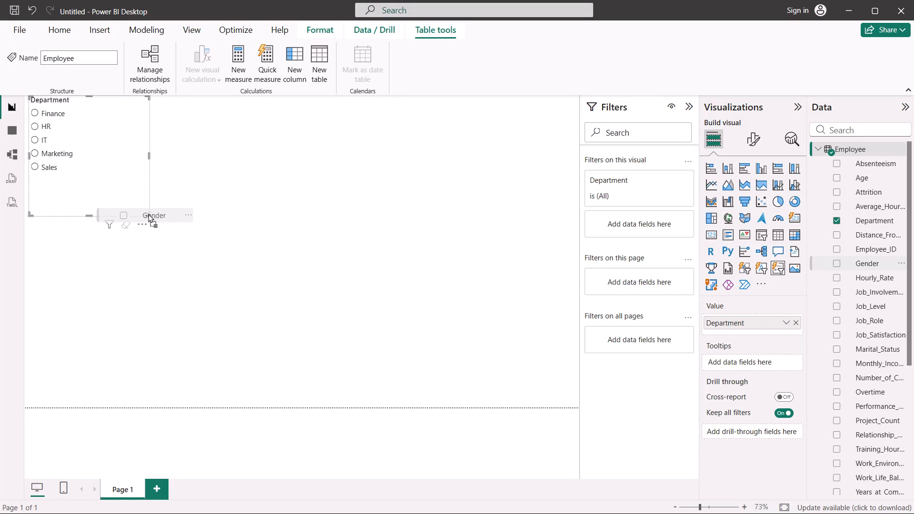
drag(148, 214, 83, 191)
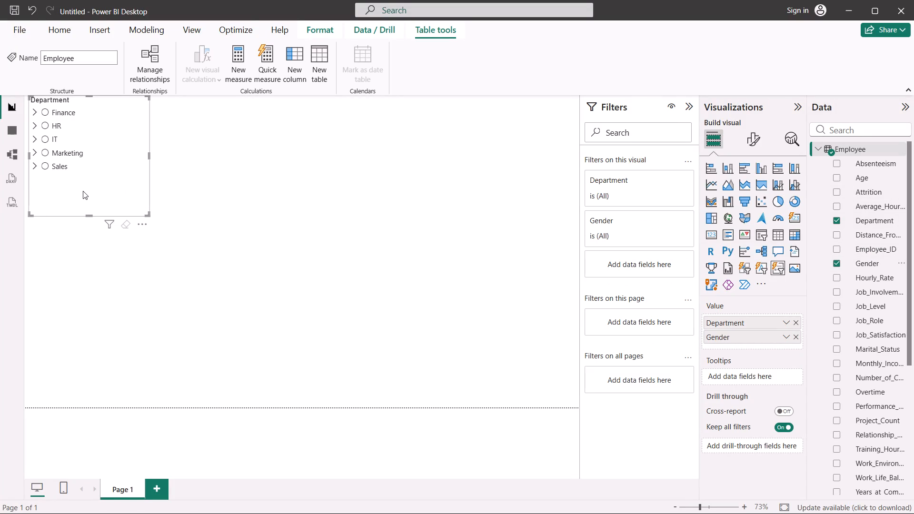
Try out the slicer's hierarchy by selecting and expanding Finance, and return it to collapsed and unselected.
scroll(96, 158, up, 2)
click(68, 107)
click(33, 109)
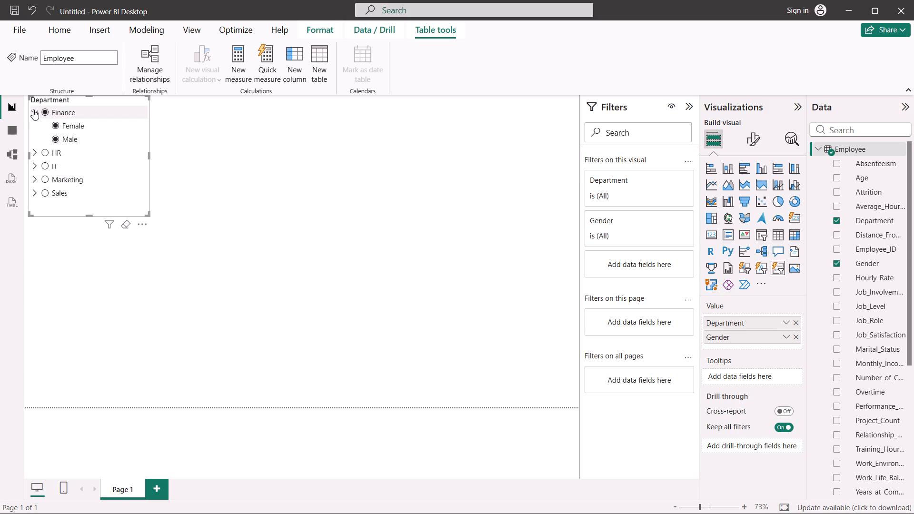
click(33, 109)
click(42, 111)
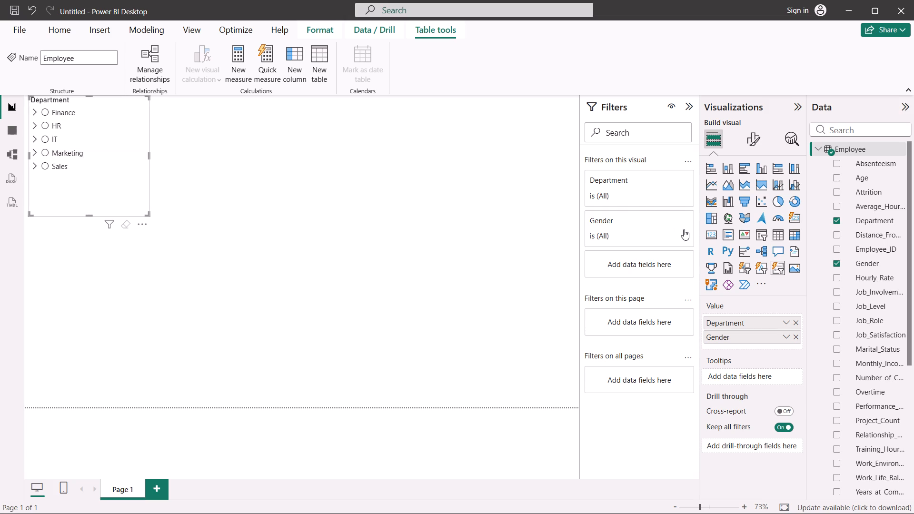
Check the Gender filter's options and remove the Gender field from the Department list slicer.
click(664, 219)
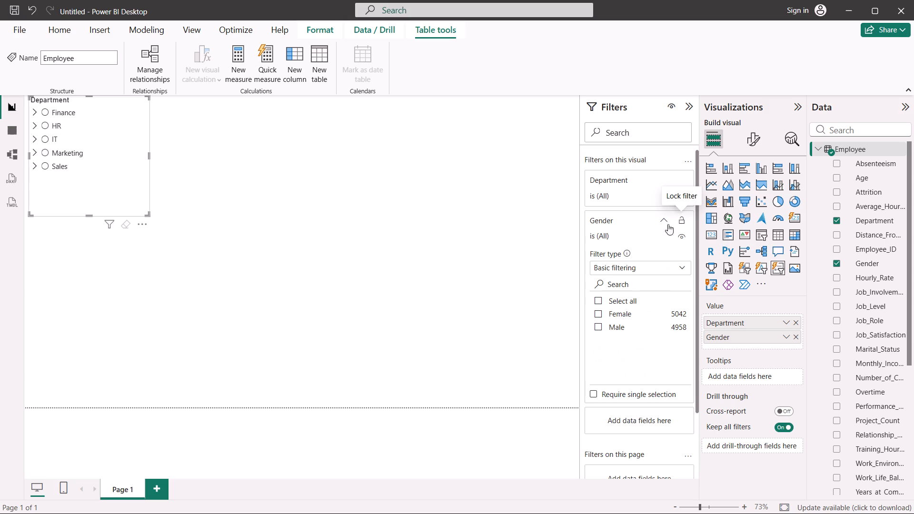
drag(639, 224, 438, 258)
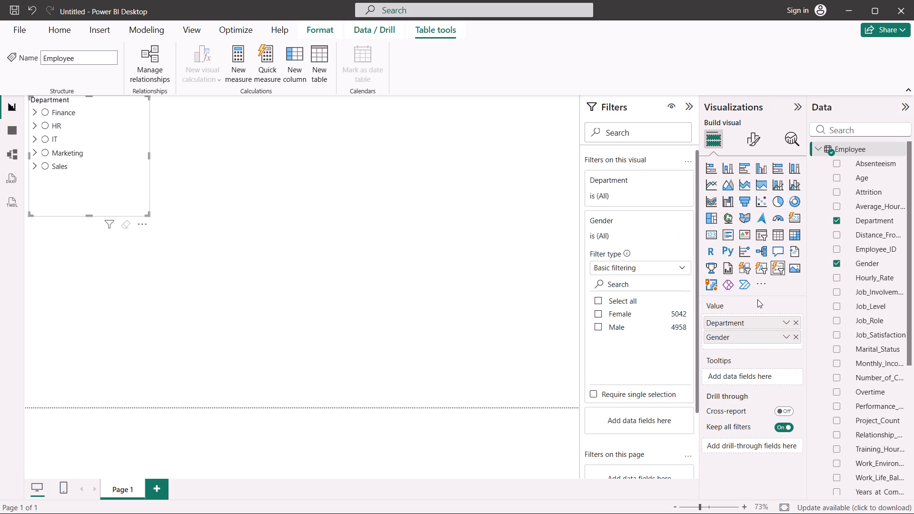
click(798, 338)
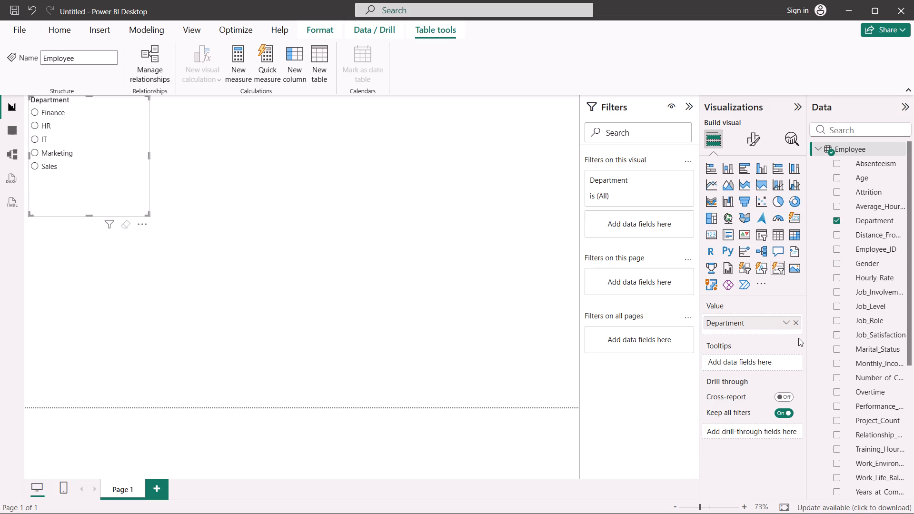
Insert a separate button slicer below the Department slicer and populate it with the Gender field from the Employee table.
click(329, 287)
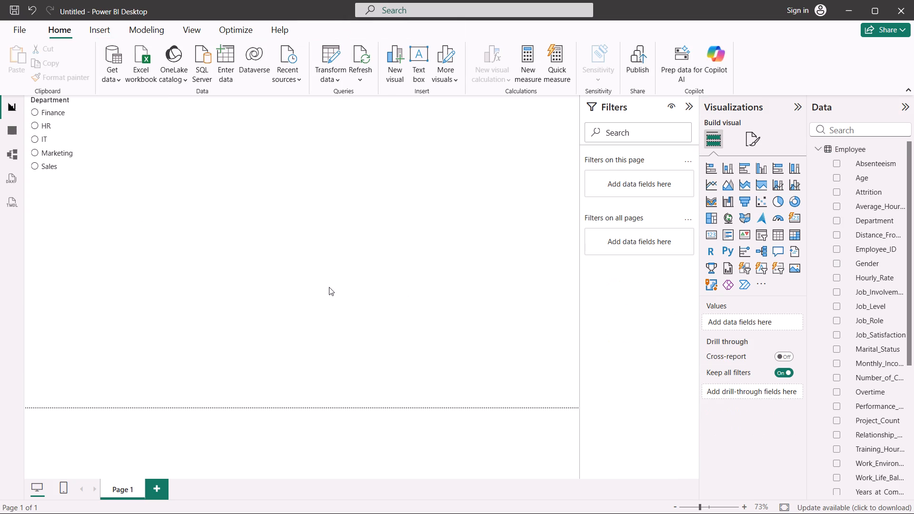
click(748, 269)
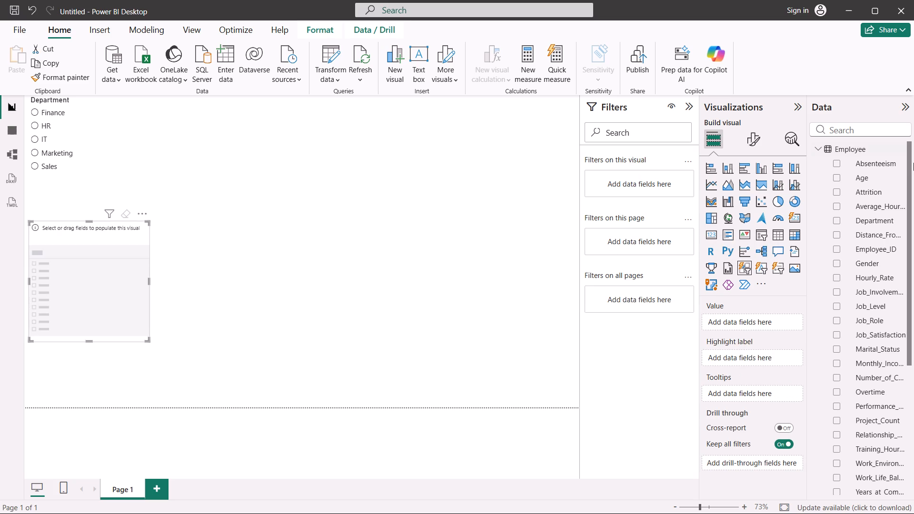
drag(856, 263, 779, 248)
drag(779, 248, 277, 249)
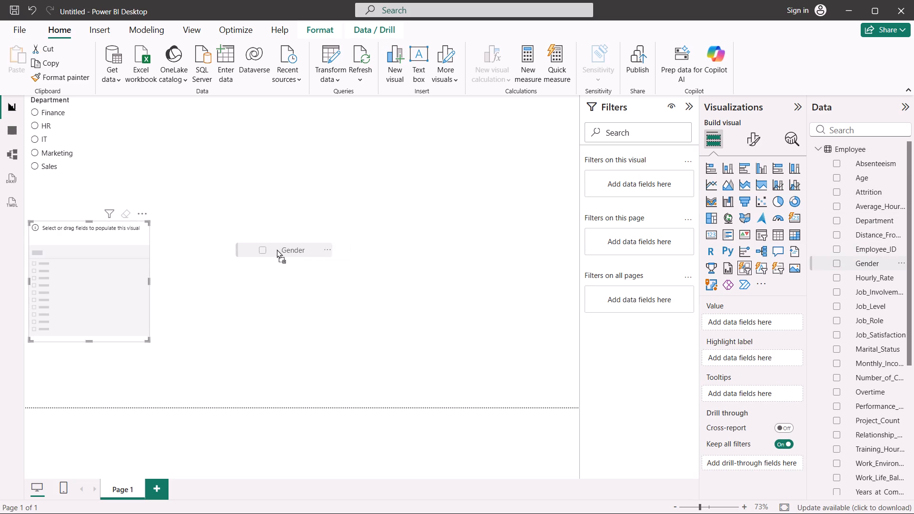
drag(277, 249, 94, 250)
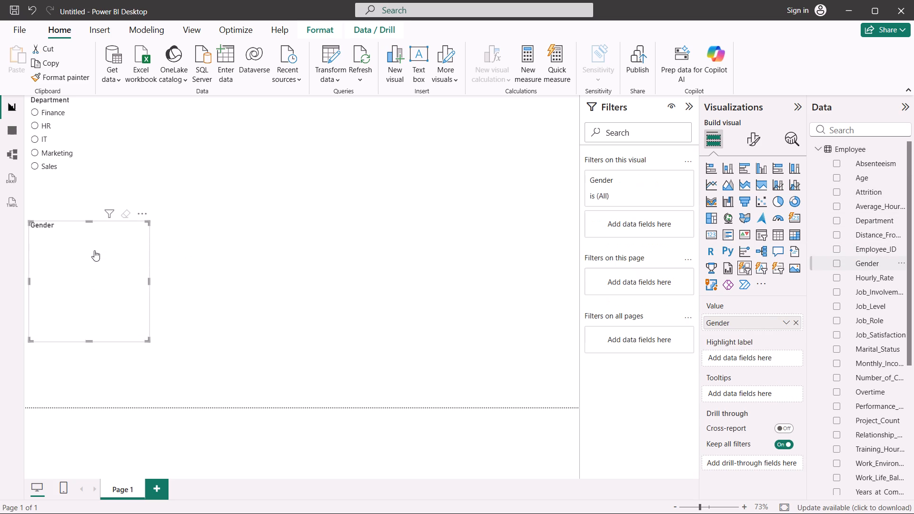
Test the Gender button slicer by selecting Female and switching the selection to Male.
click(48, 281)
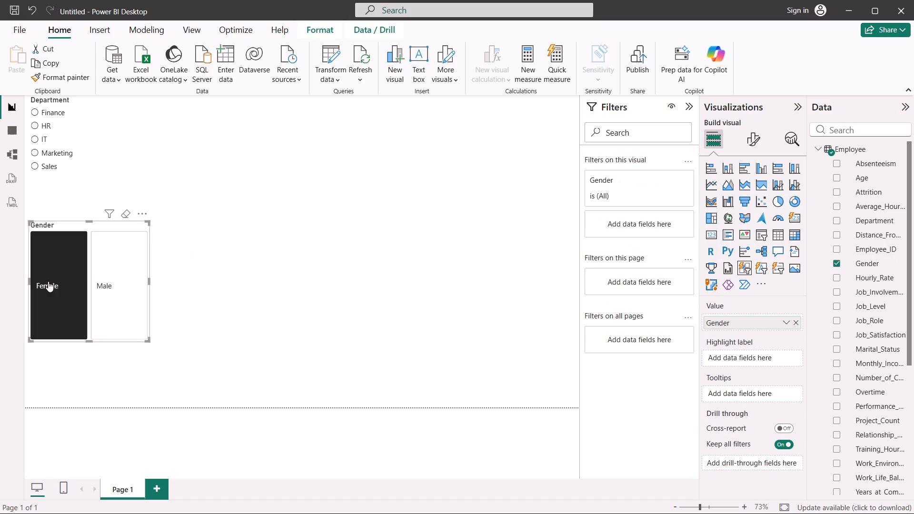
click(122, 274)
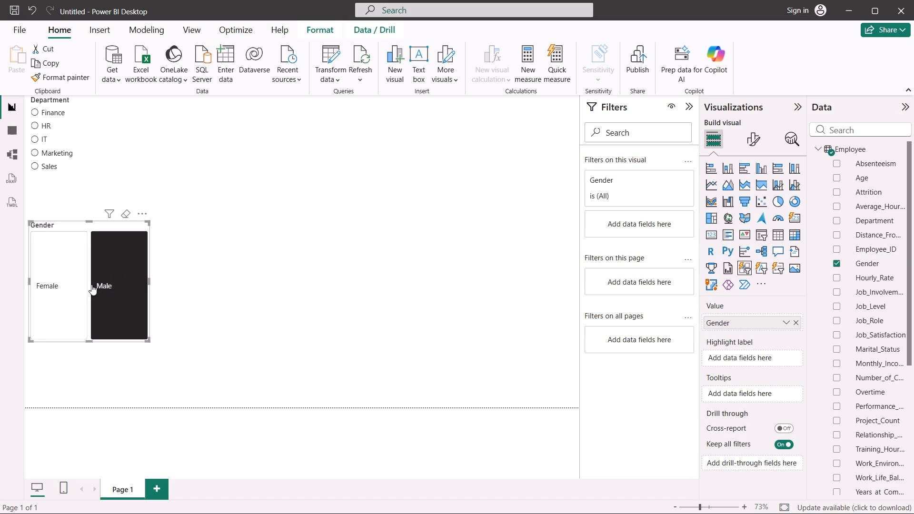
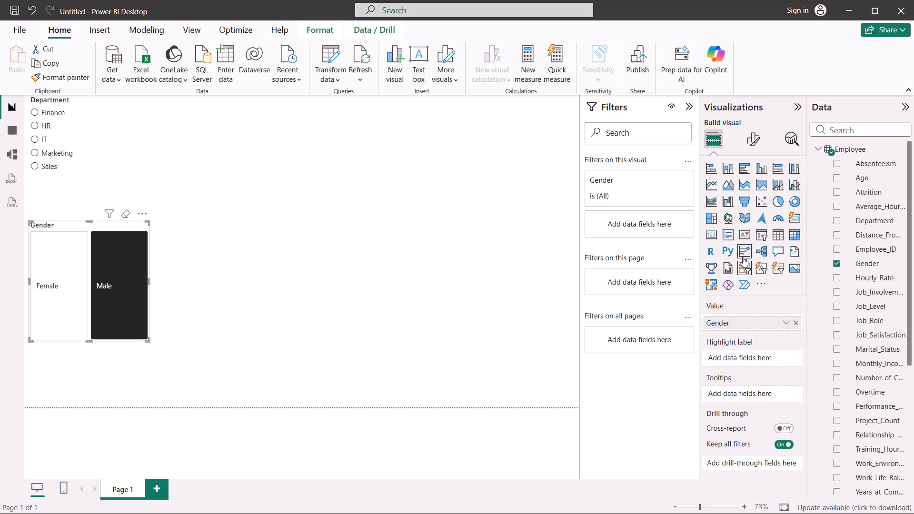
Insert a blank card visual below the Gender button slicer, keeping the Gender visual as a button slicer.
click(711, 237)
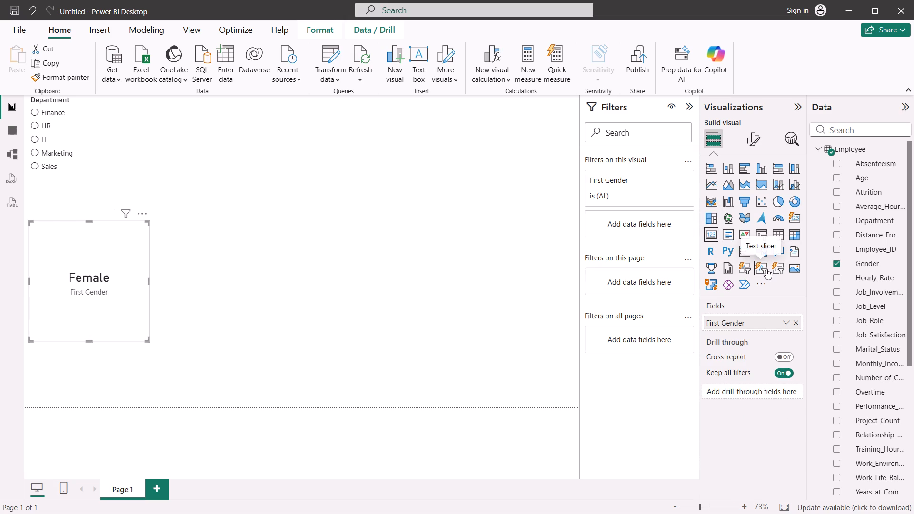
click(743, 269)
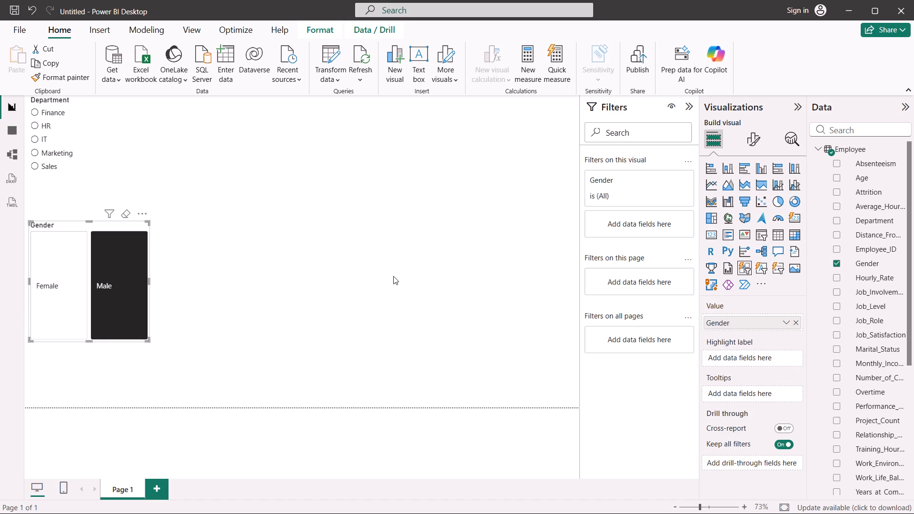
click(393, 276)
click(706, 235)
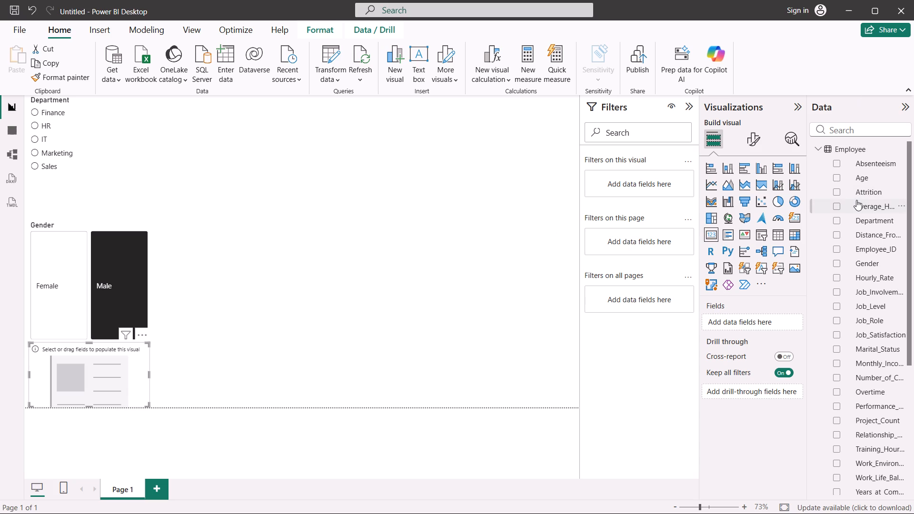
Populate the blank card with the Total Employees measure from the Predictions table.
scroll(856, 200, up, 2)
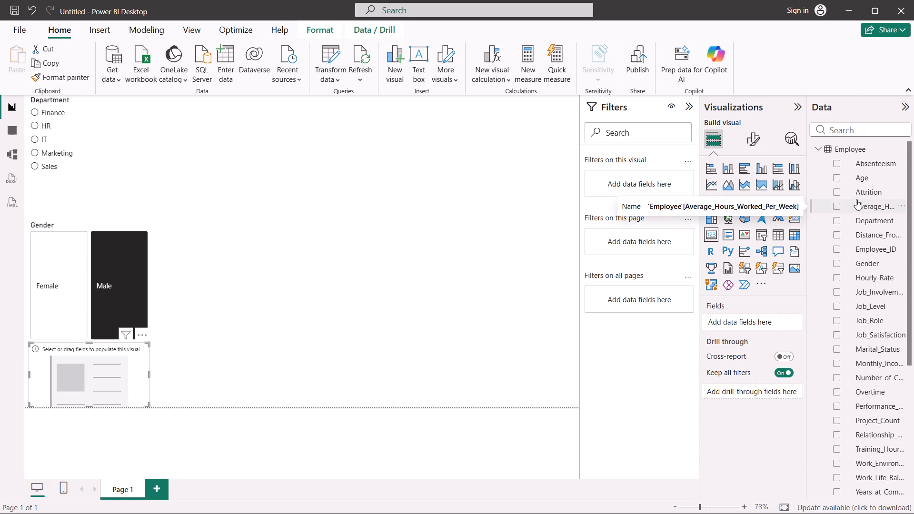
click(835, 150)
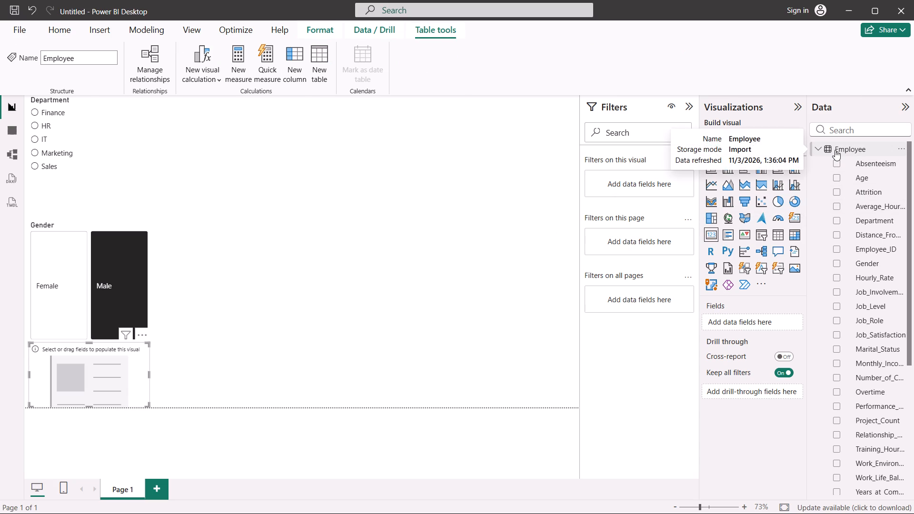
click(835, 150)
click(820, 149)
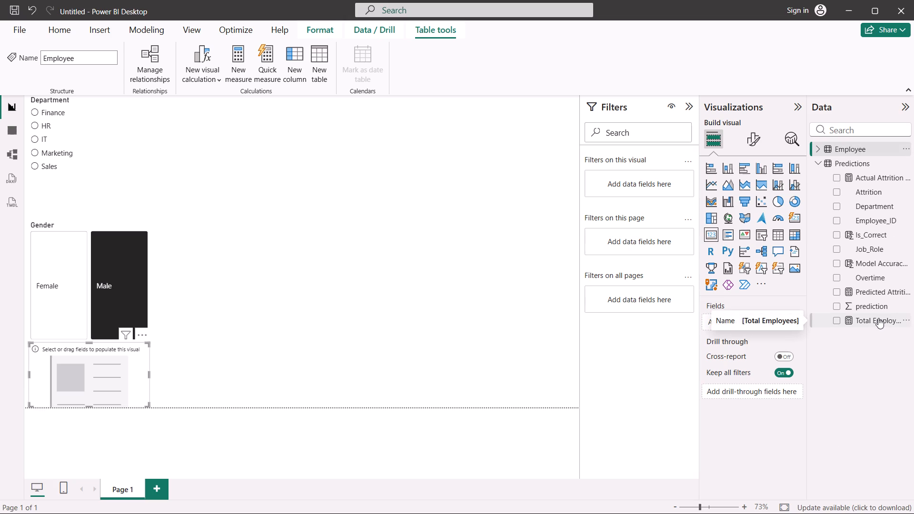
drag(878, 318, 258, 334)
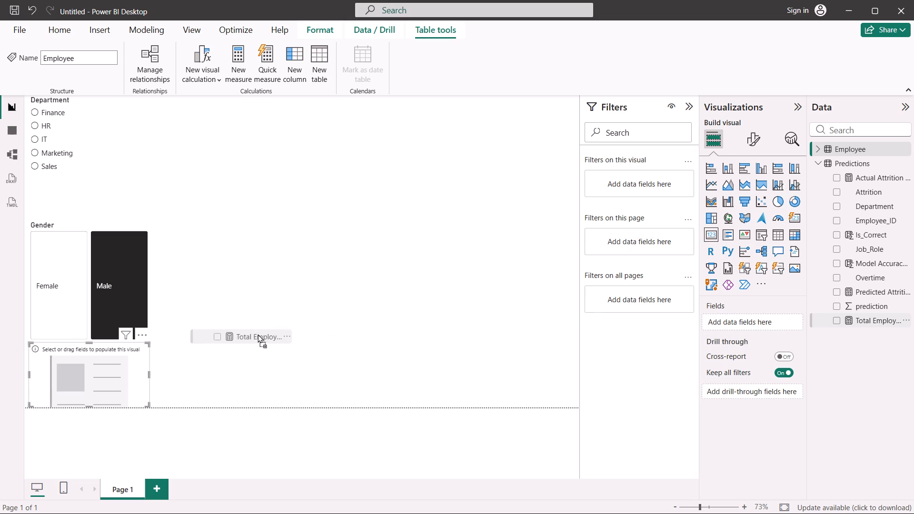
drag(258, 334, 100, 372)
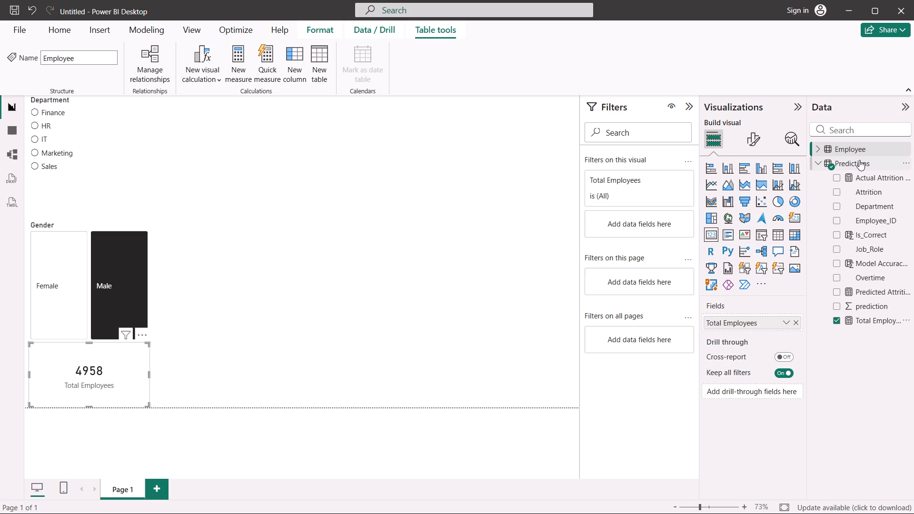
Delete the Total Employees measure from the Predictions table and clear its broken field from the card.
click(909, 319)
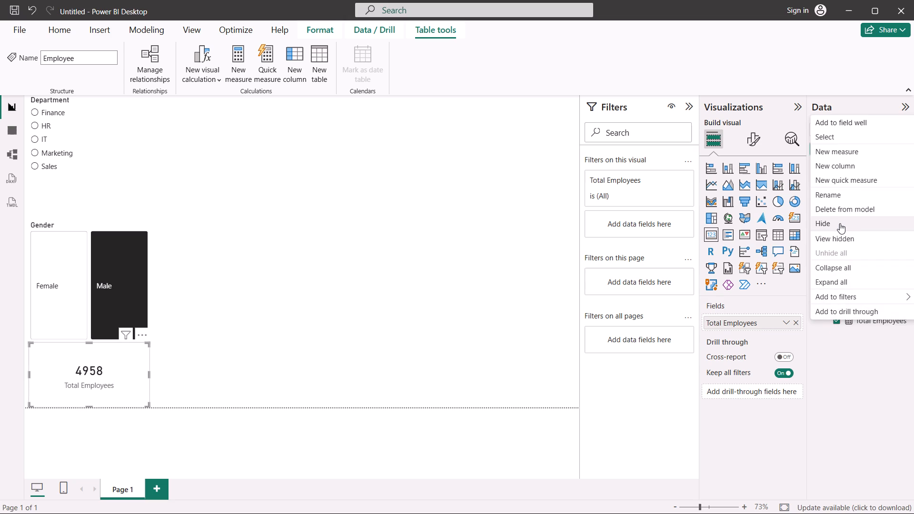
click(858, 213)
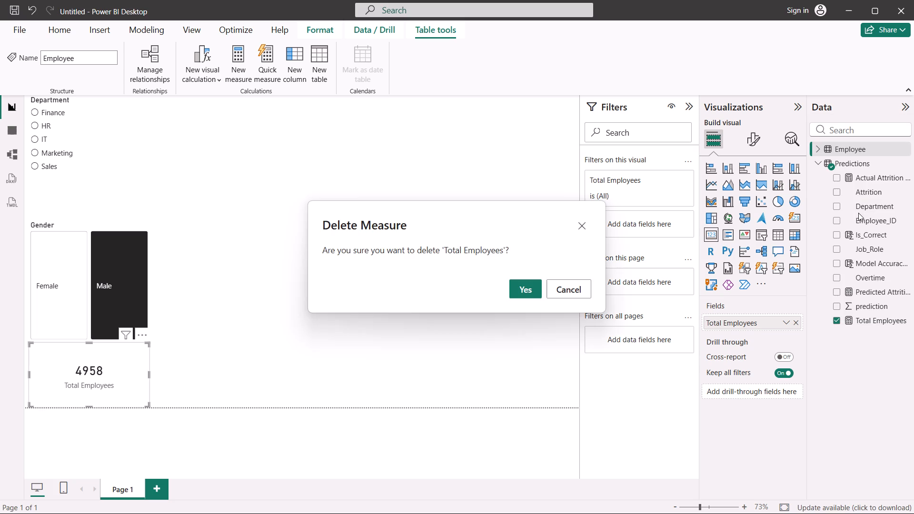
click(534, 288)
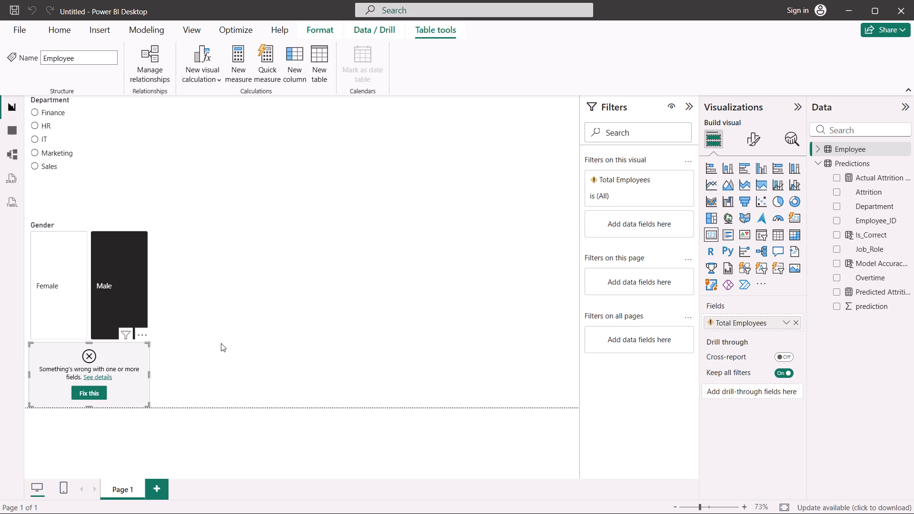
click(85, 357)
click(87, 392)
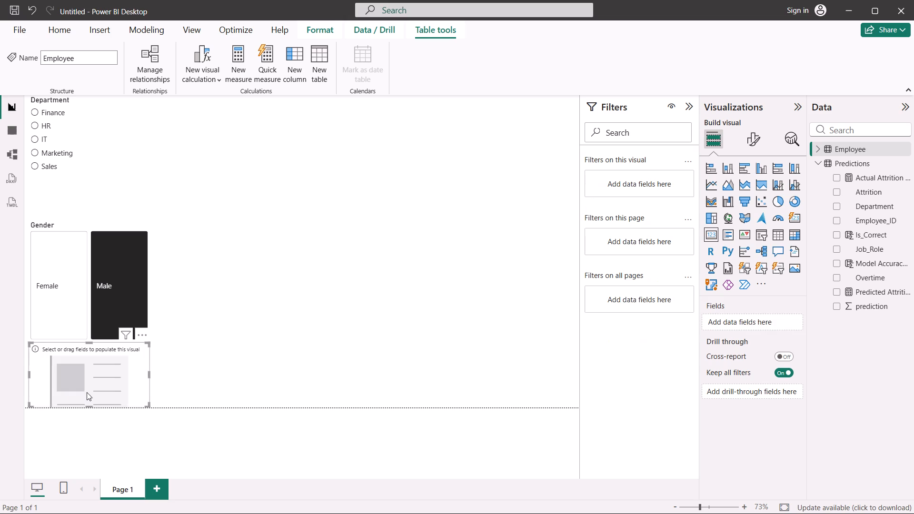
click(848, 147)
right_click(848, 147)
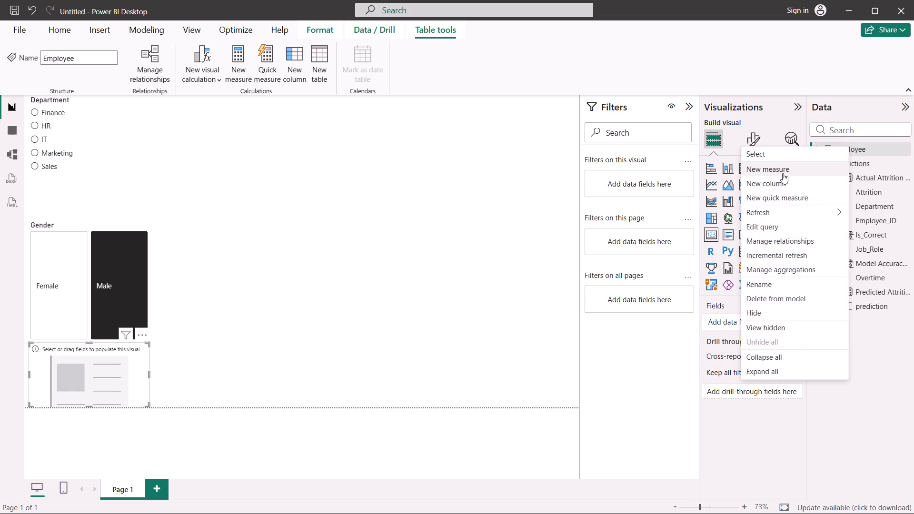
click(785, 170)
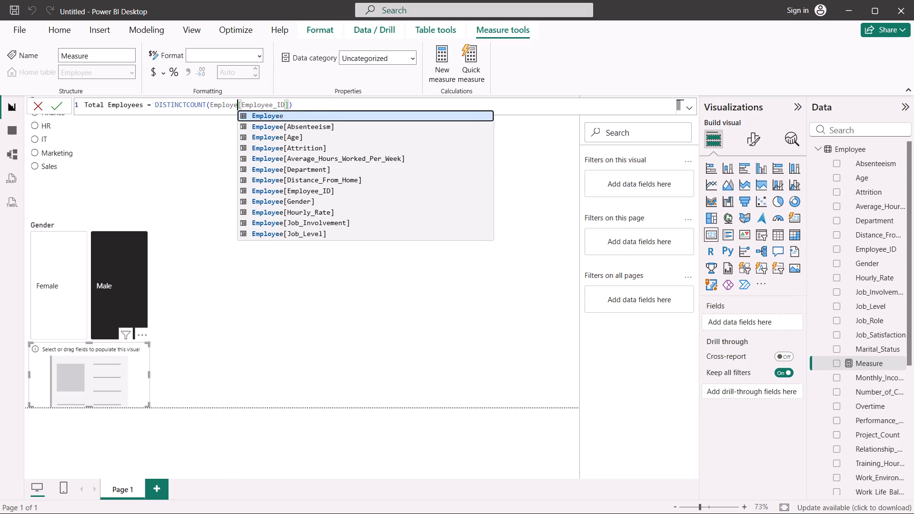
key(e)
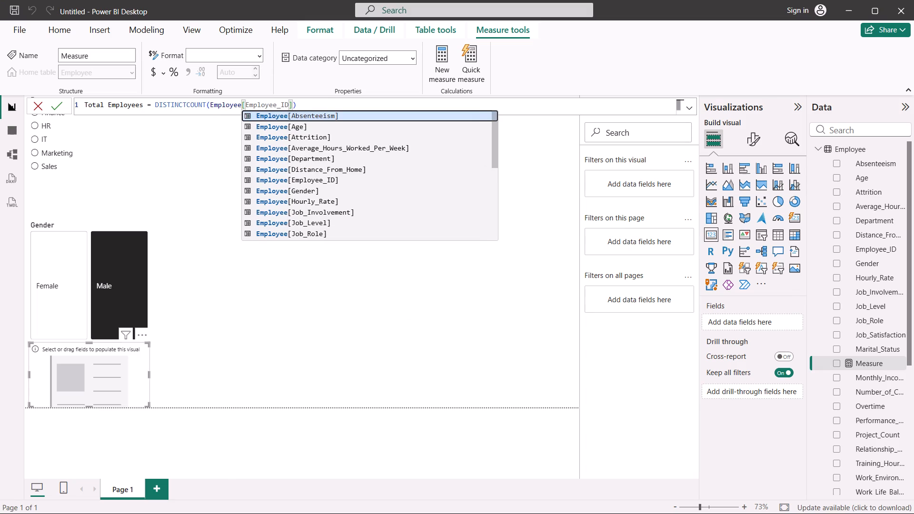
key(Right)
key(Right)
key(Right)
key(Right)
key(Right)
key(Right)
key(Right)
key(Right)
key(Right)
key(Right)
key(Right)
key(Right)
key(Right)
key(Right)
key(Right)
key(Right)
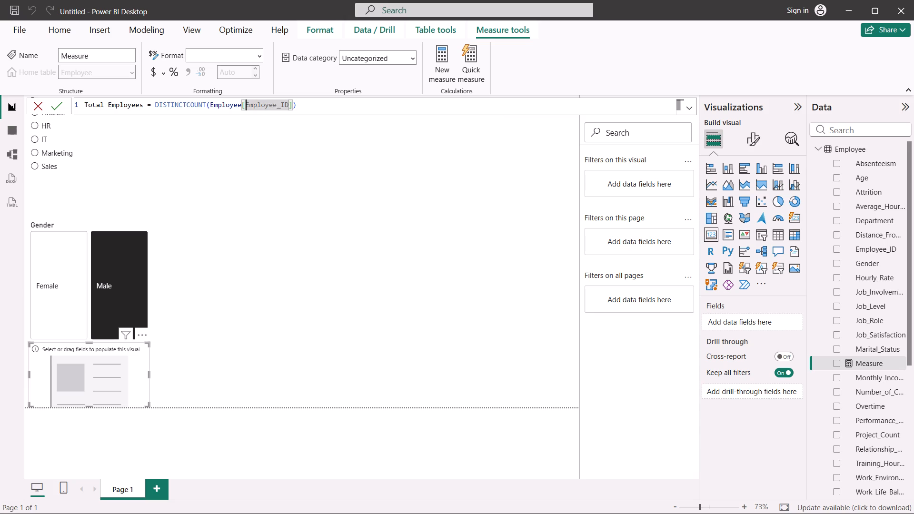
key(Right)
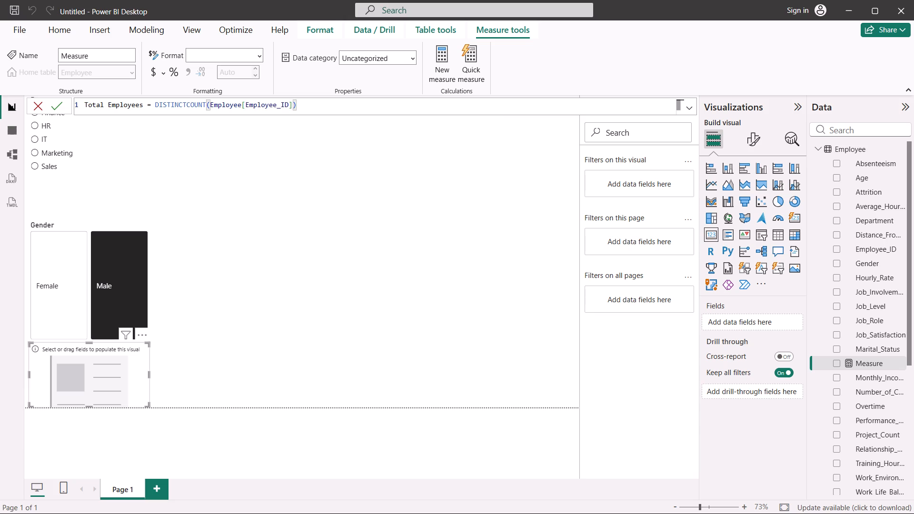
key(Return)
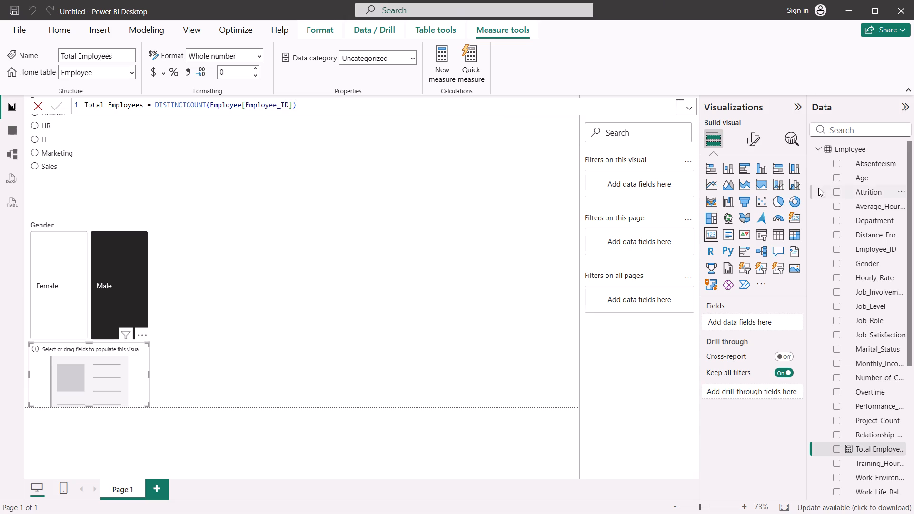
Populate the blank card below the Gender slicer with the Employee table's Total Employees measure.
drag(870, 448, 120, 380)
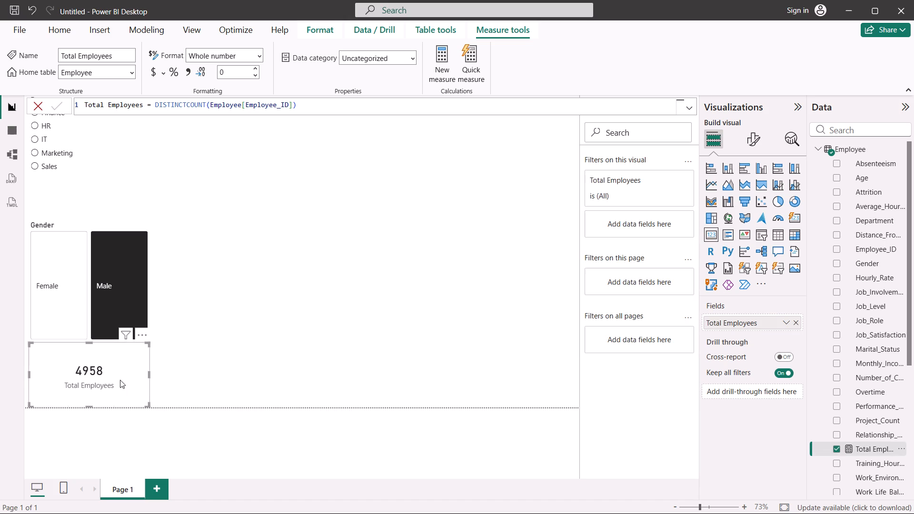
click(88, 368)
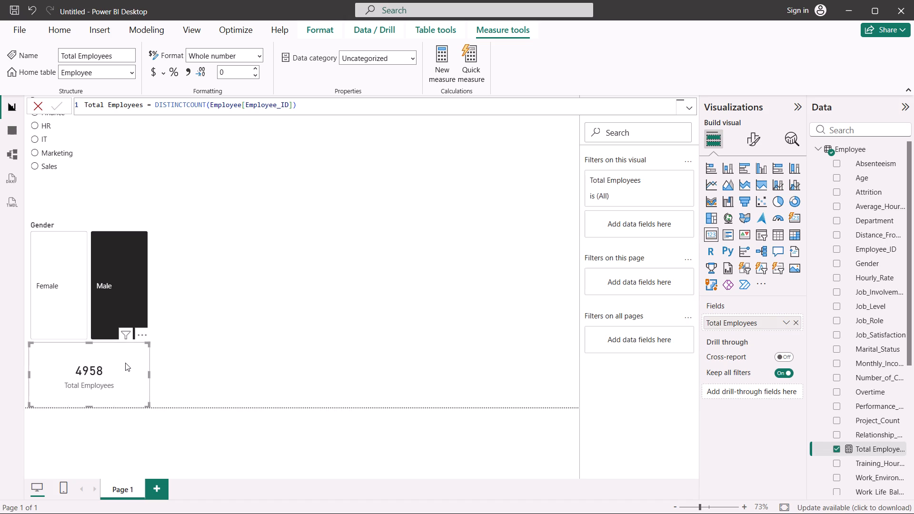
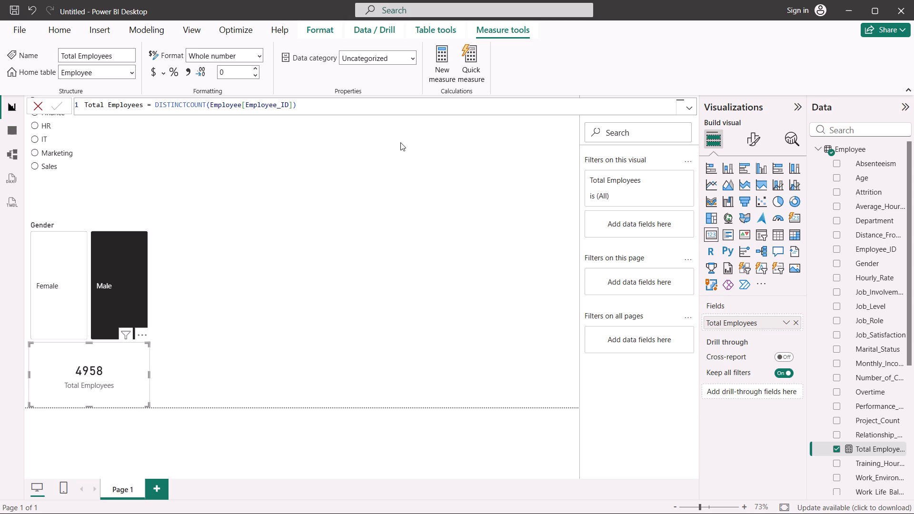
click(324, 103)
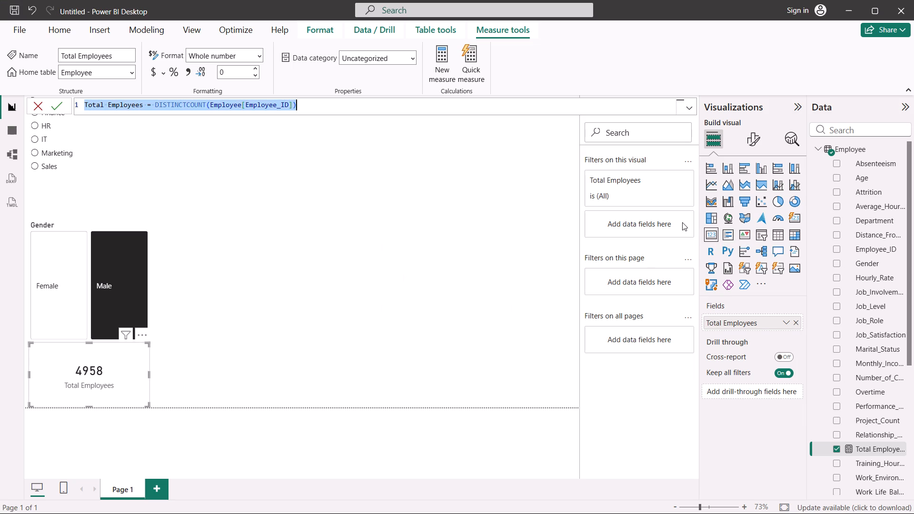
key(ctrl+v)
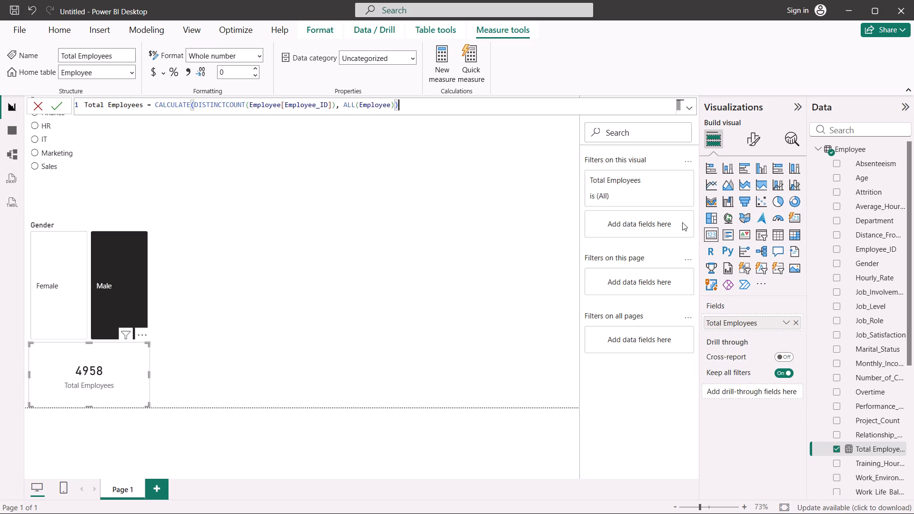
key(Return)
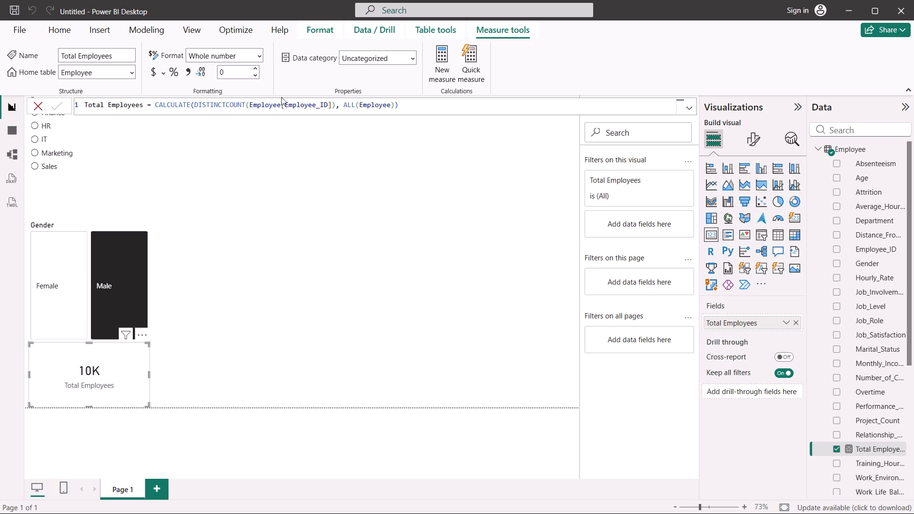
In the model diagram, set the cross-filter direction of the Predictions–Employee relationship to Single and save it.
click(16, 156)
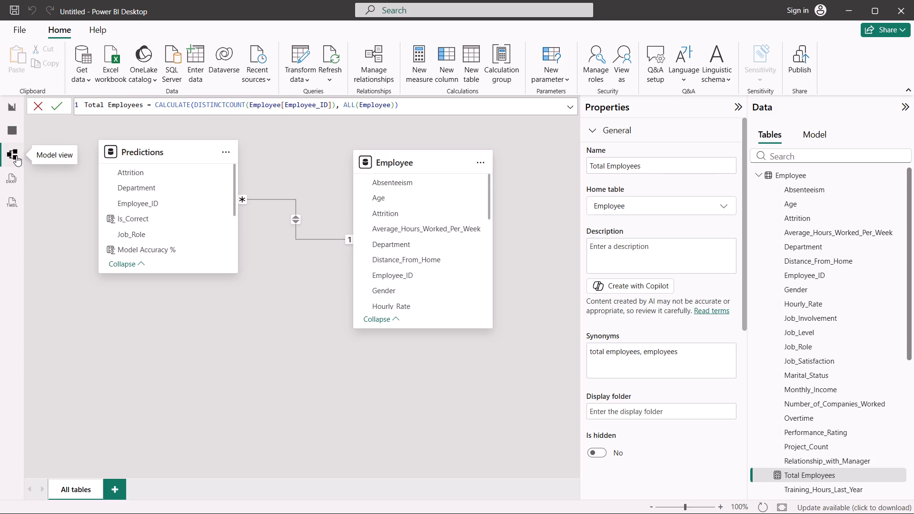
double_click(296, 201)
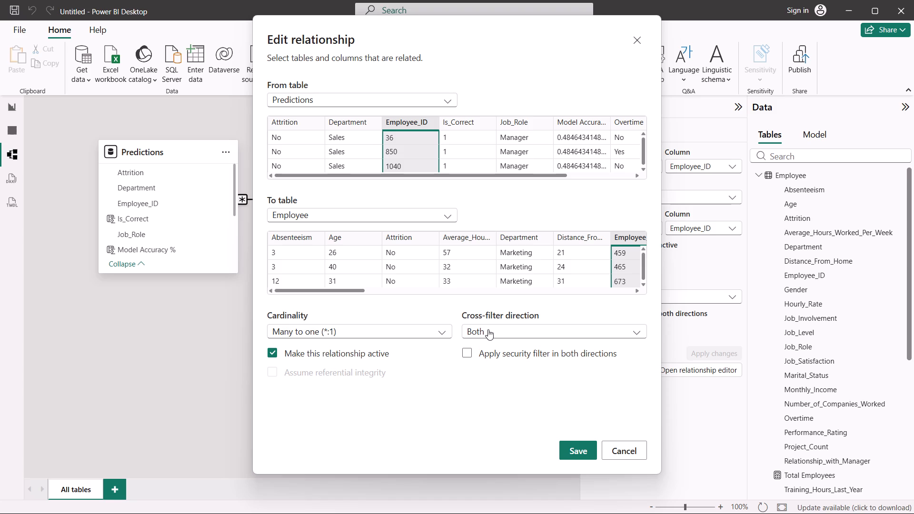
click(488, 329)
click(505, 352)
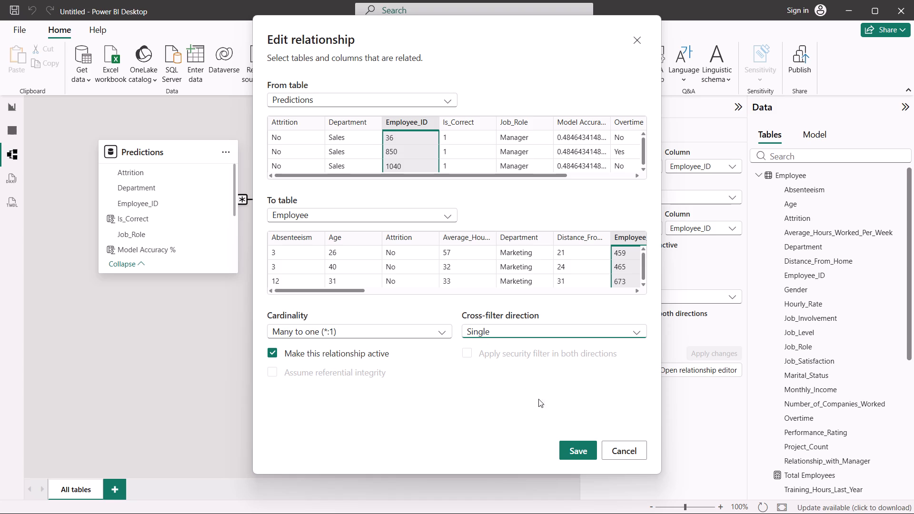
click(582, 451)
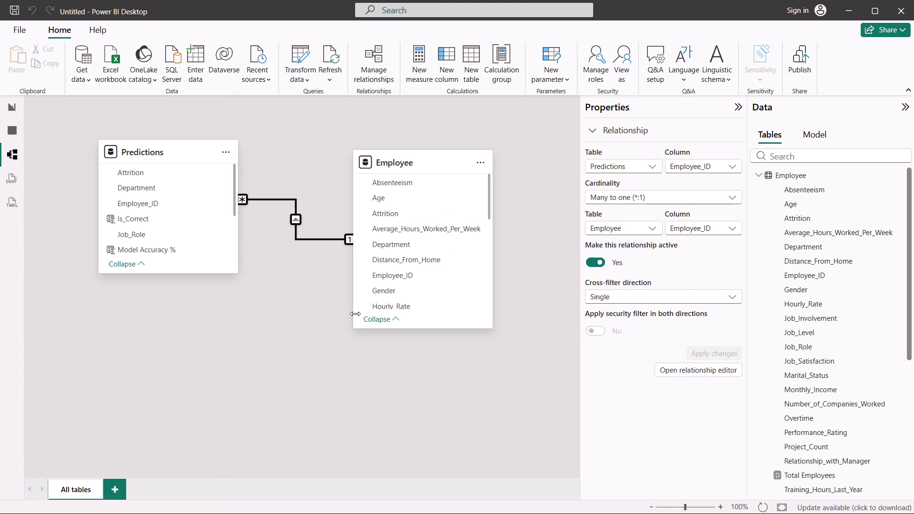
Rearrange the model diagram so the Employee table sits to the left of the Predictions table.
drag(437, 156, 106, 155)
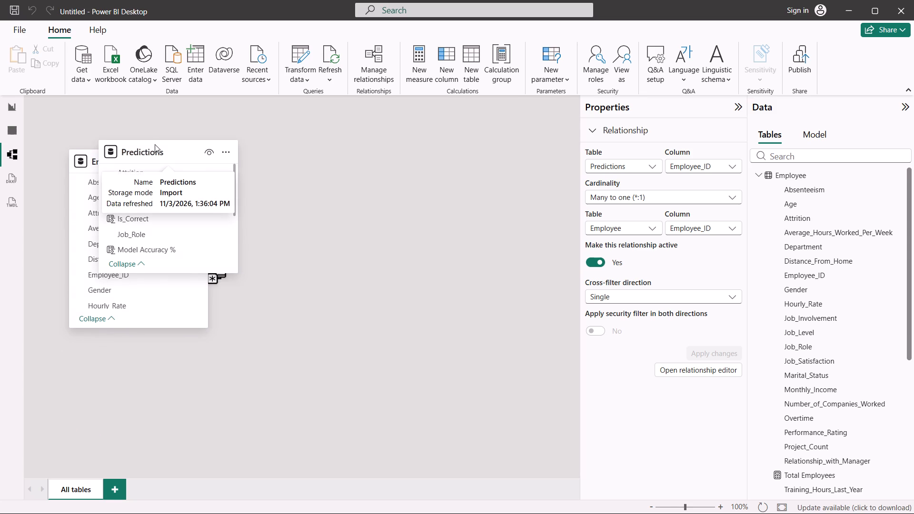
drag(156, 145, 375, 192)
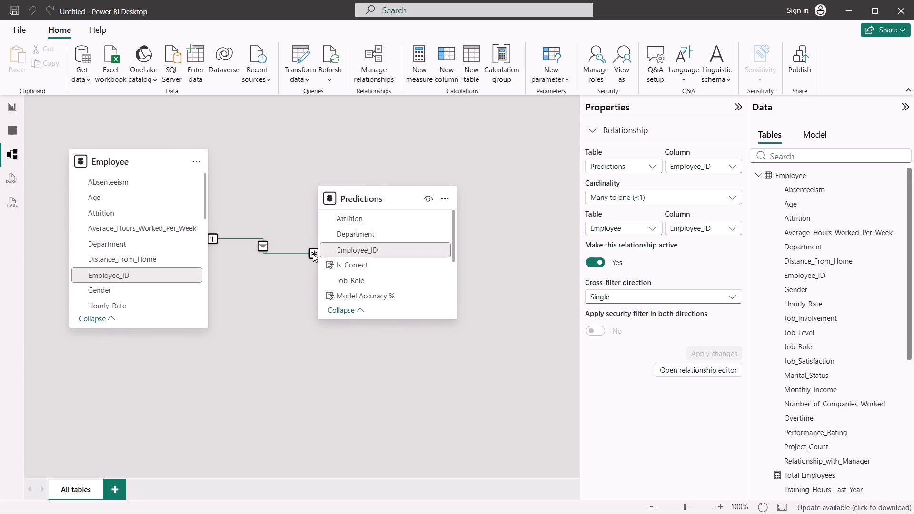
Set the cardinality of the Predictions–Employee relationship on Employee_ID to One to one (1:1) and save it.
drag(313, 254, 222, 222)
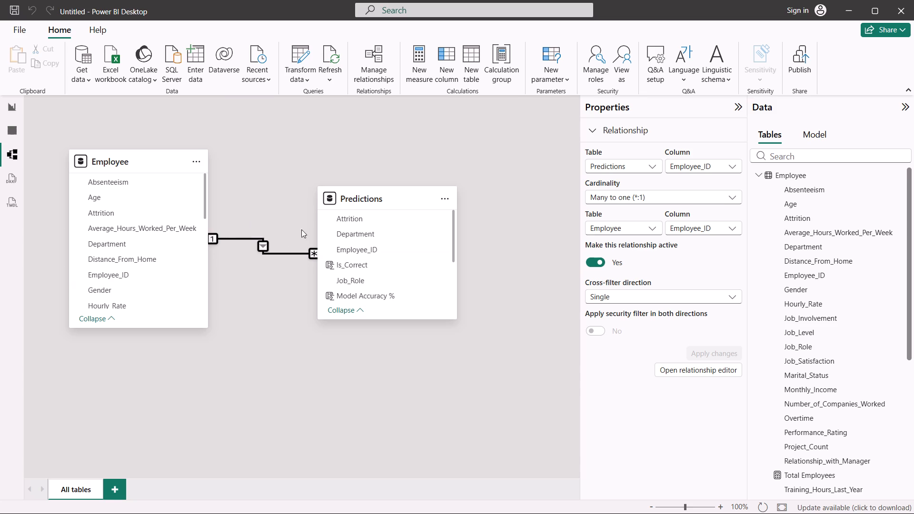
double_click(315, 250)
double_click(281, 253)
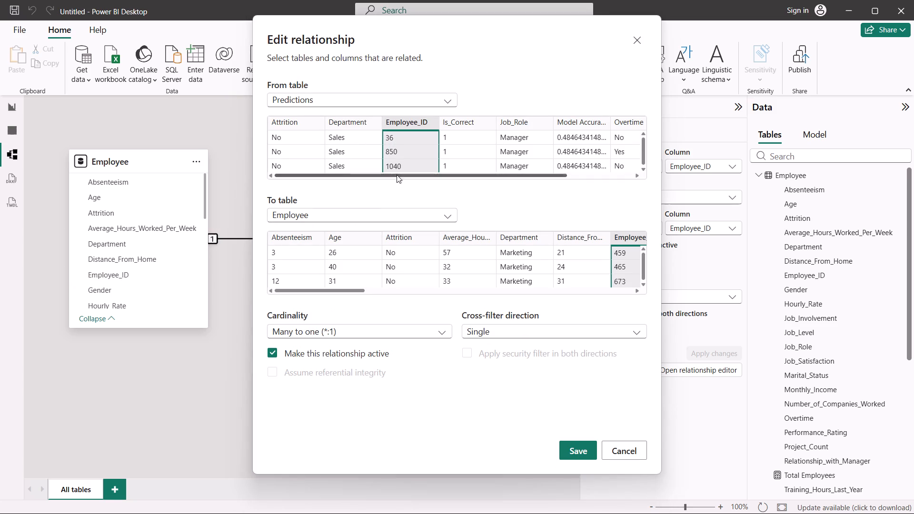
click(401, 102)
click(404, 96)
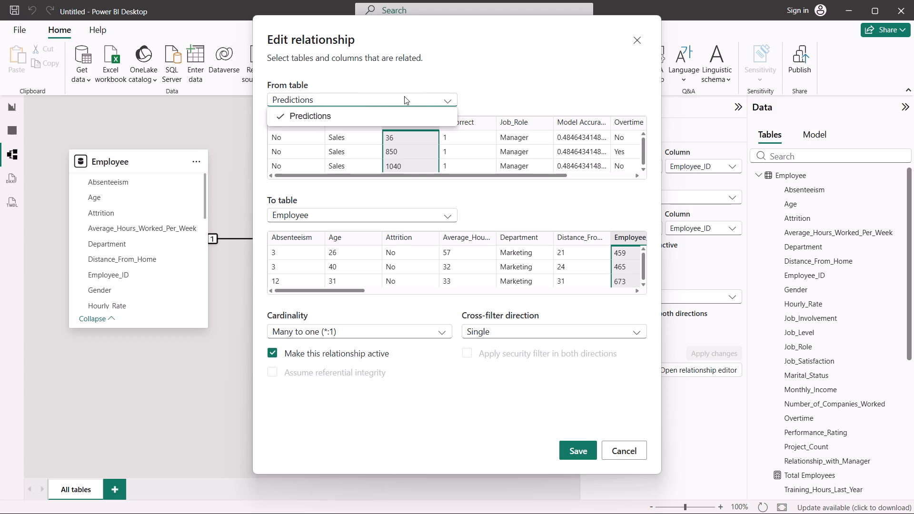
click(427, 215)
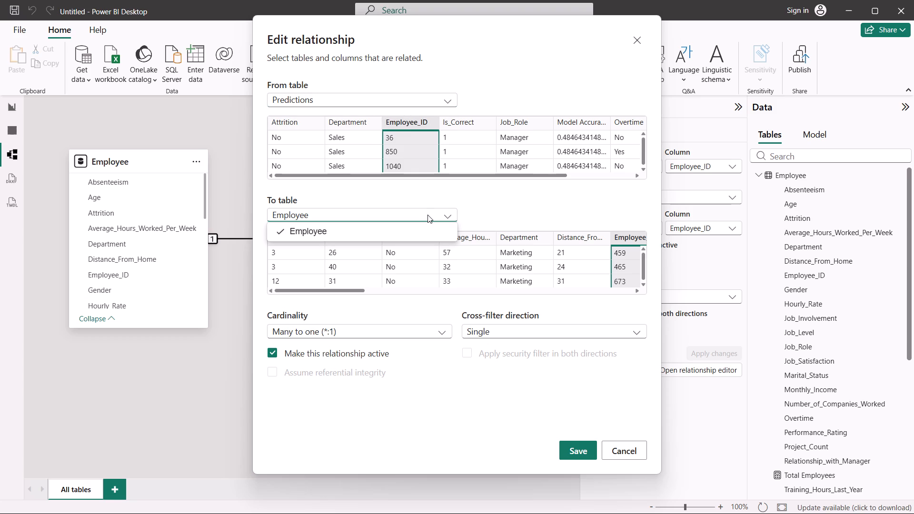
click(384, 227)
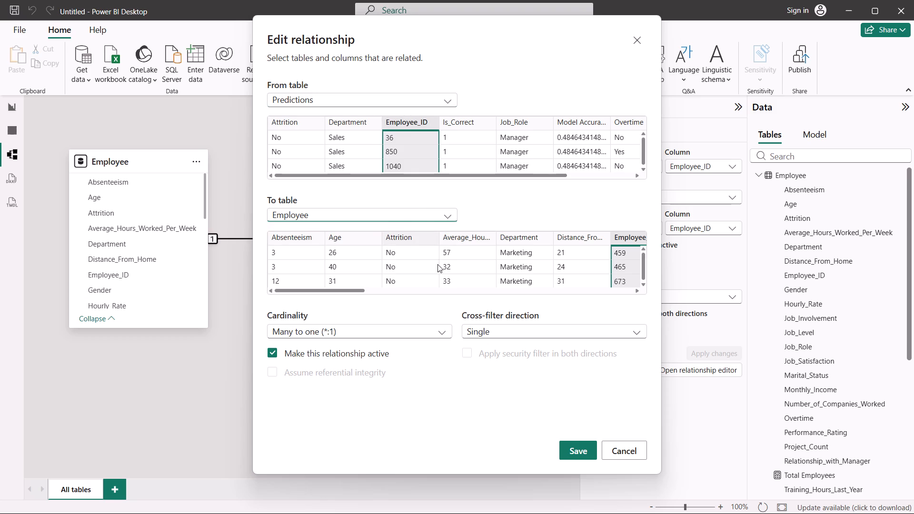
click(305, 332)
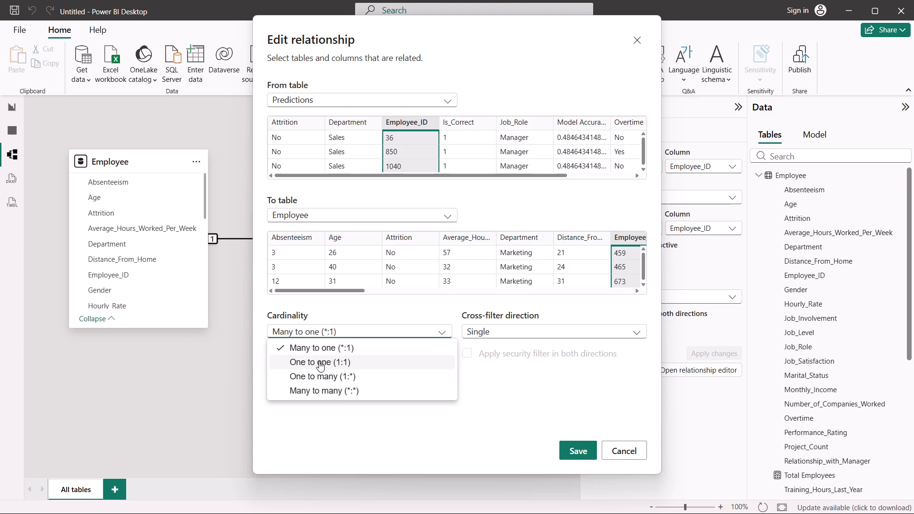
click(319, 361)
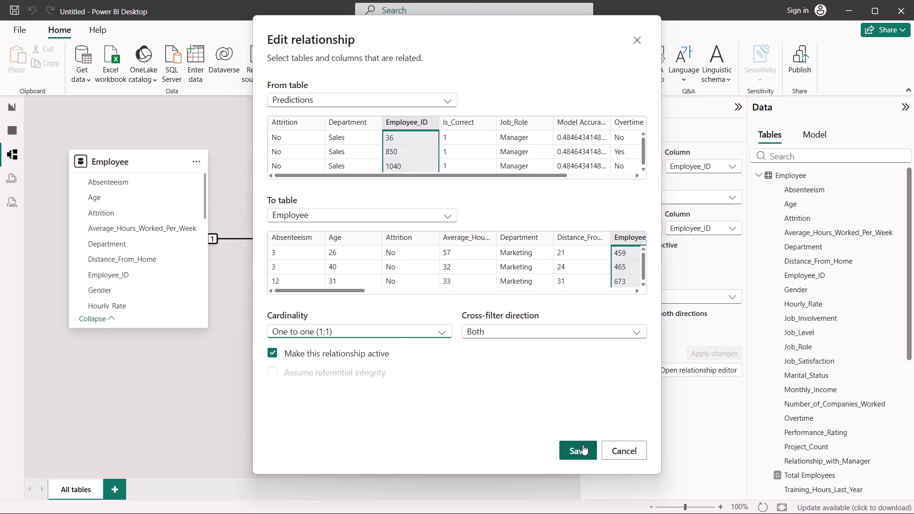
click(584, 446)
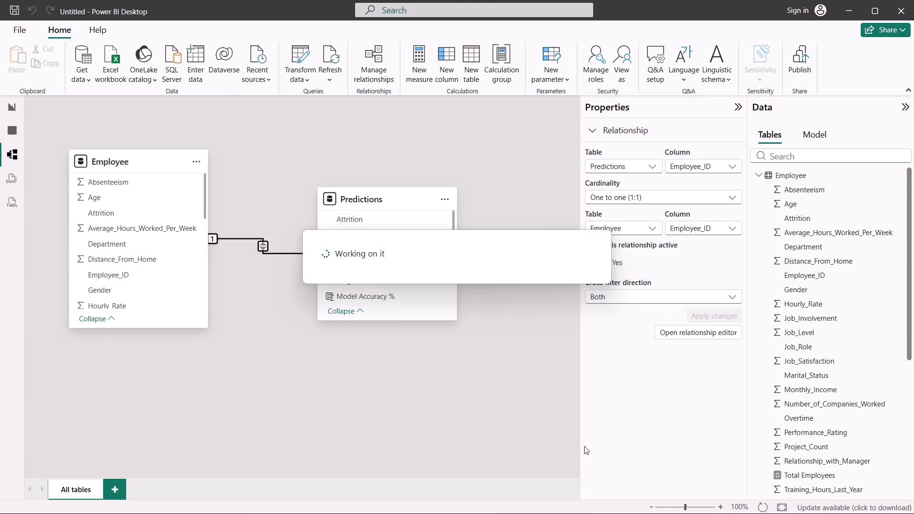
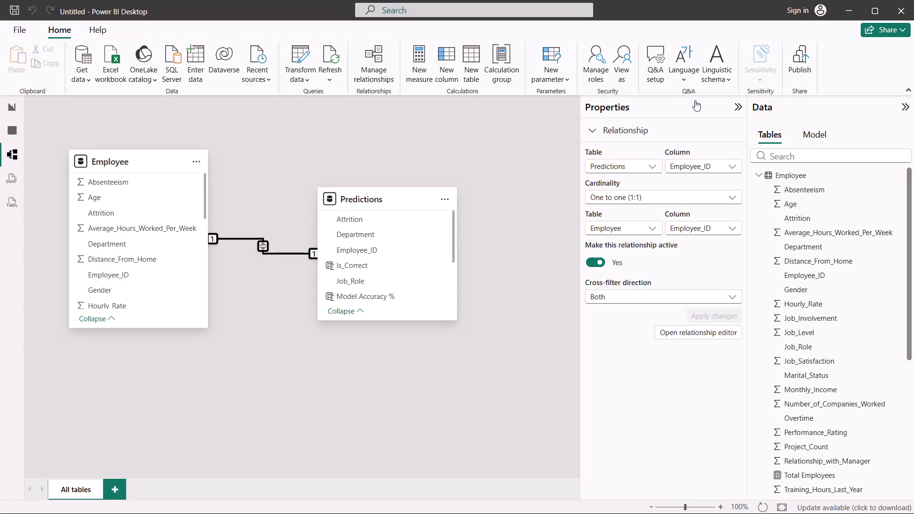
Return to the report page and add a Card visual showing Actual Attrition Count from the Predictions table.
click(18, 111)
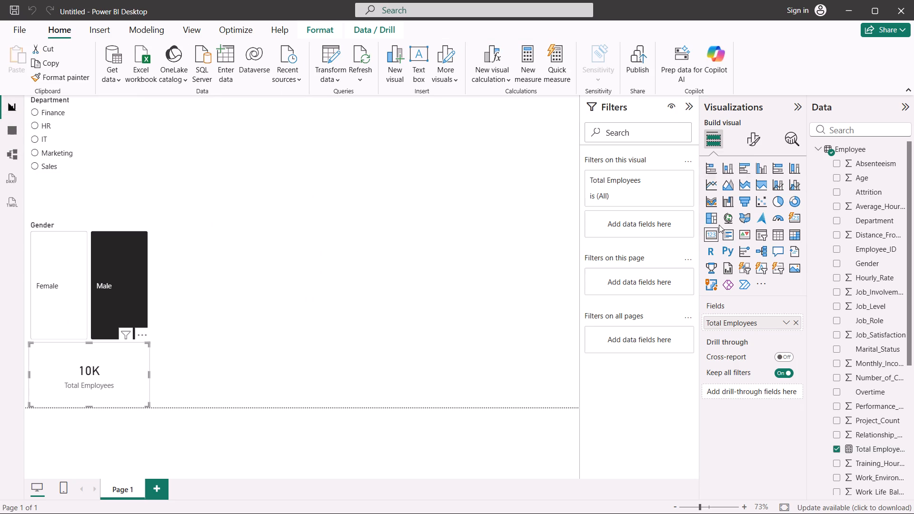
click(711, 235)
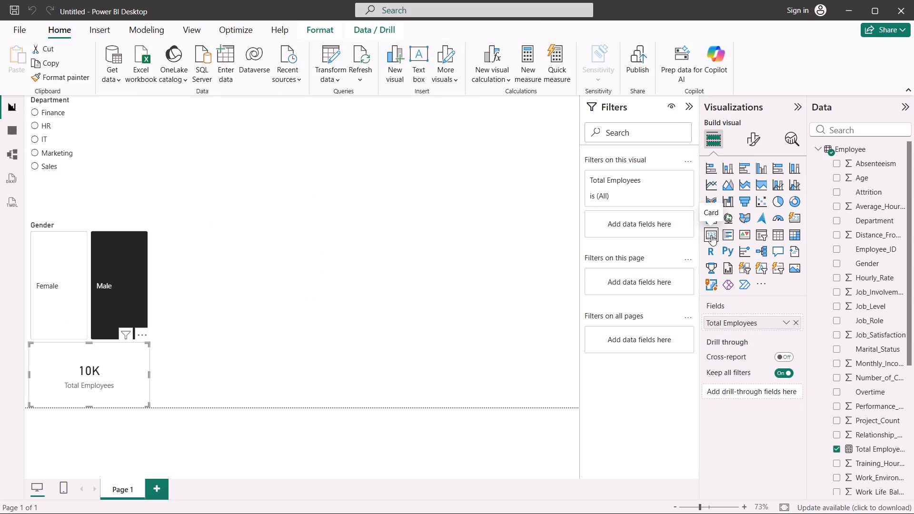
click(711, 235)
click(377, 257)
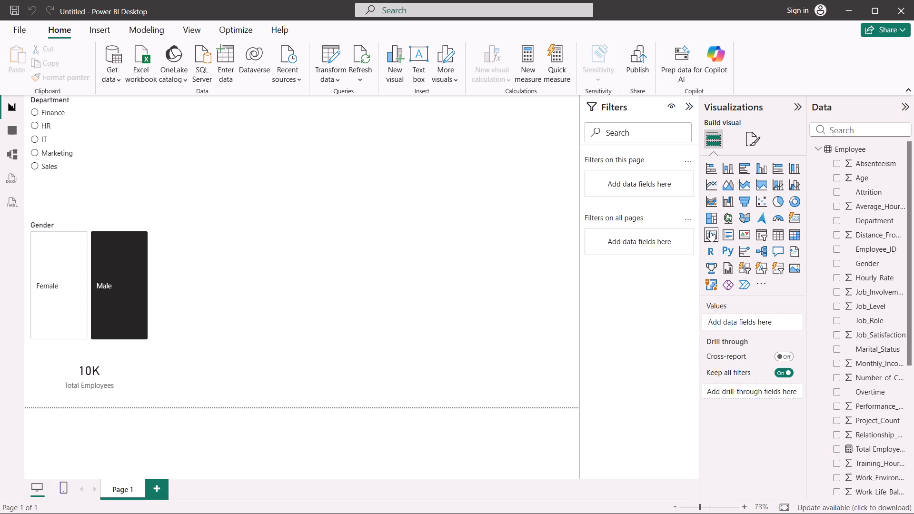
click(709, 231)
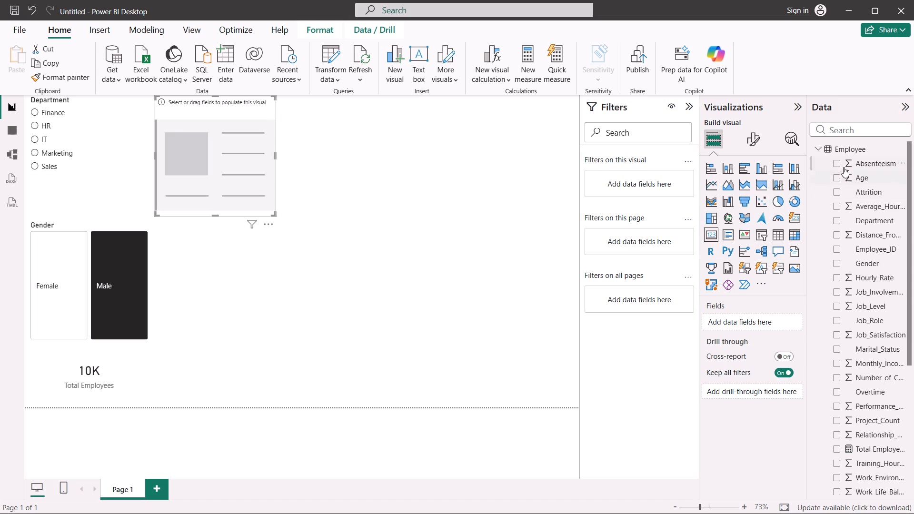
click(819, 147)
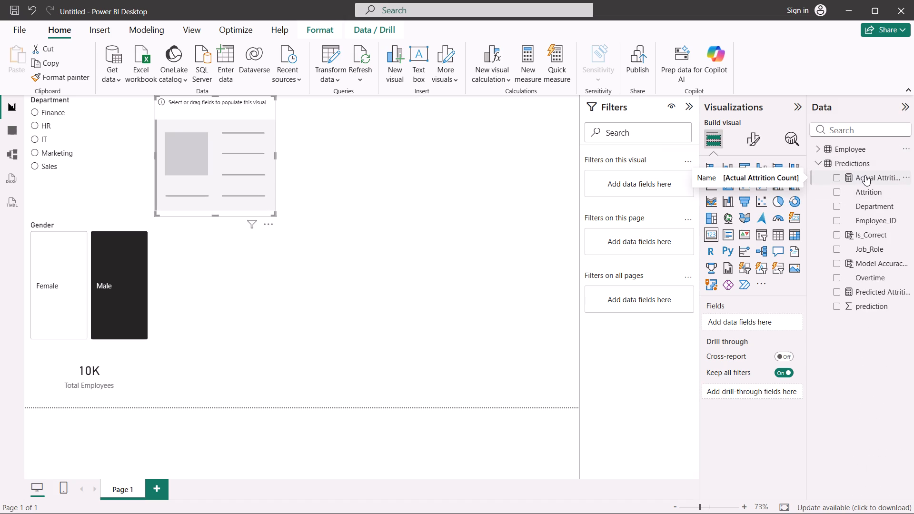
drag(865, 175, 859, 176)
drag(859, 176, 231, 192)
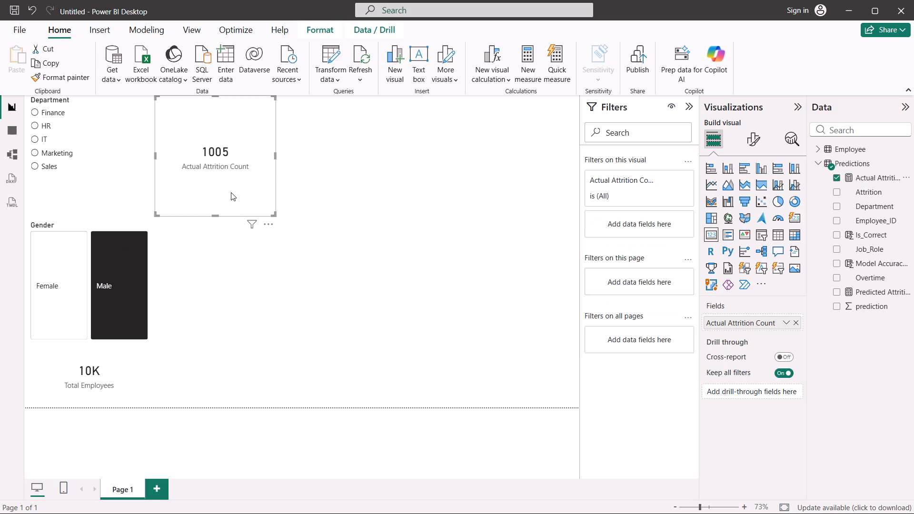
click(333, 168)
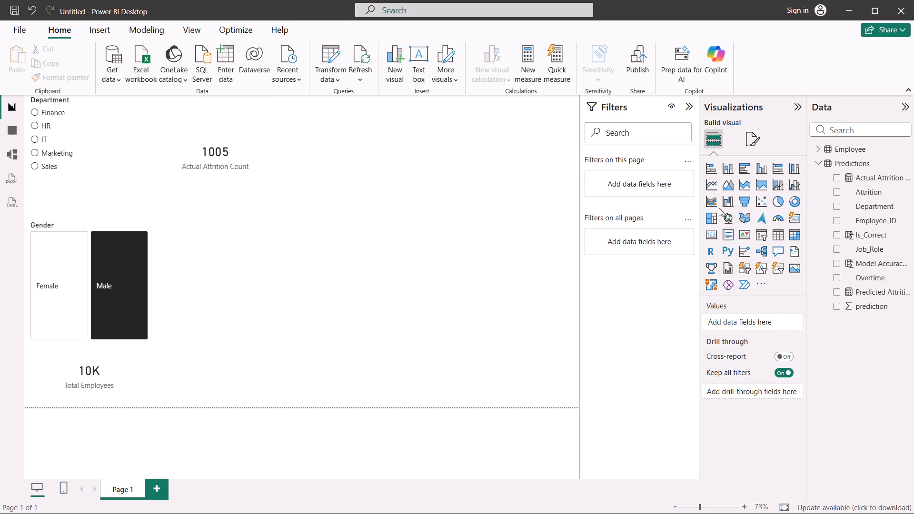
Add another Card visual showing Predicted Attrition Count from the Predictions table.
click(710, 231)
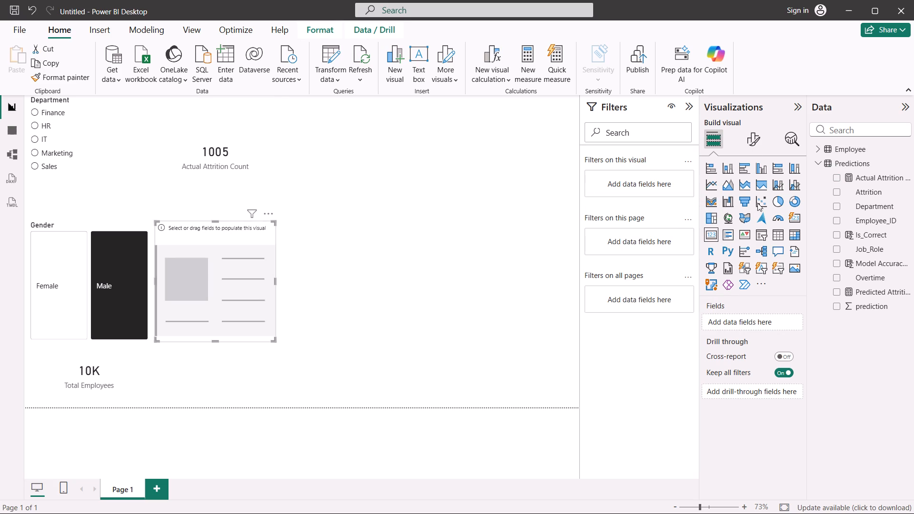
drag(882, 290, 879, 290)
drag(879, 290, 236, 272)
click(236, 272)
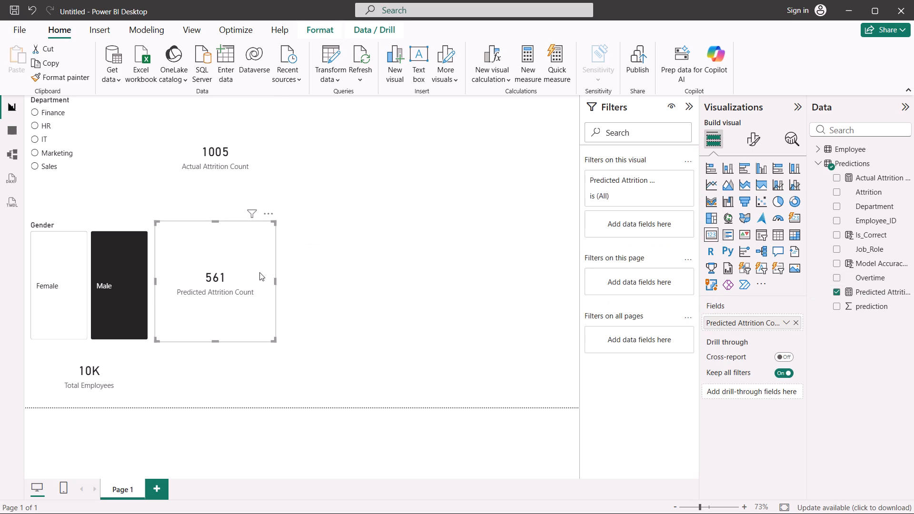
click(355, 260)
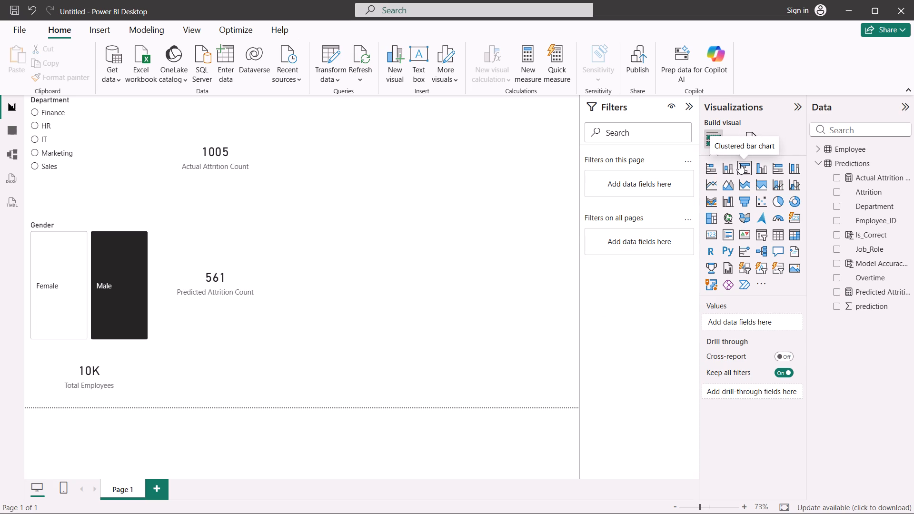
Insert an empty clustered bar chart on the report page.
click(740, 163)
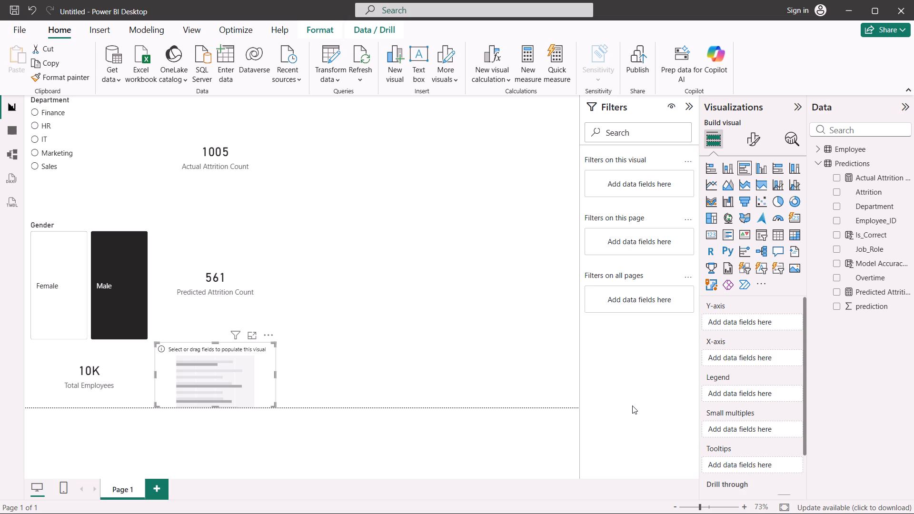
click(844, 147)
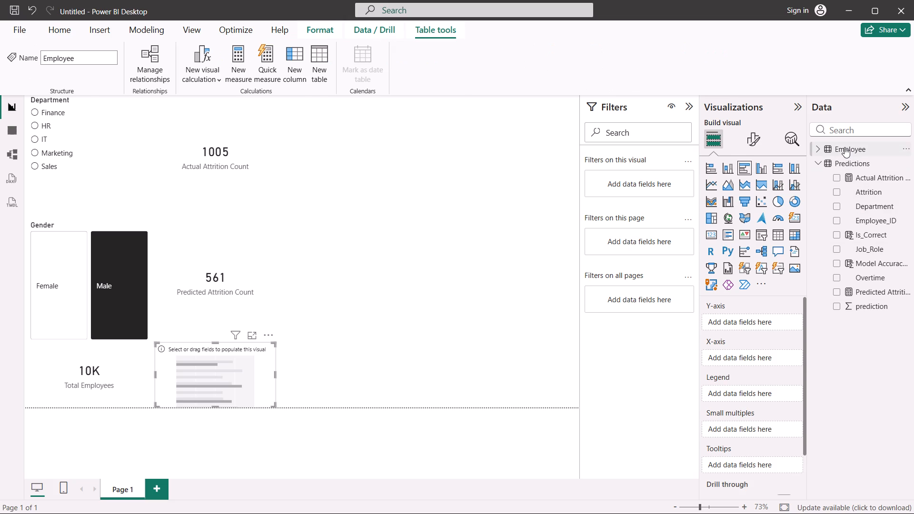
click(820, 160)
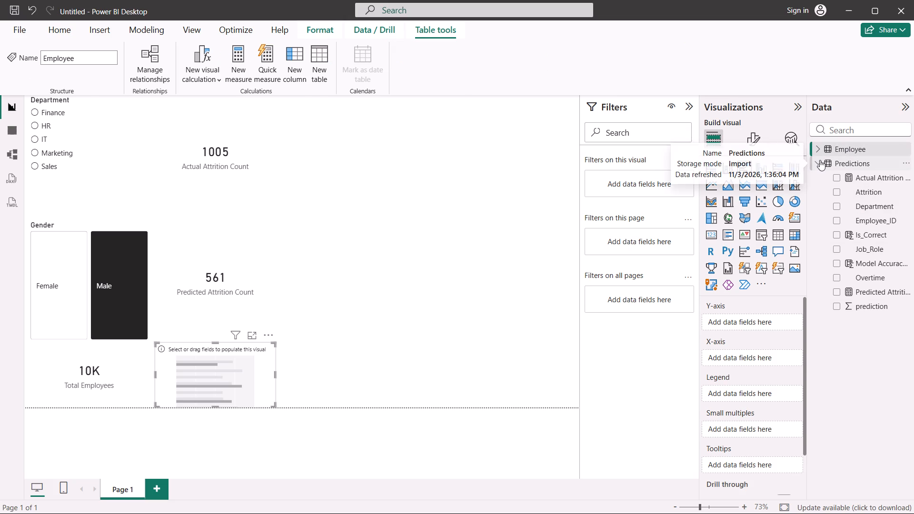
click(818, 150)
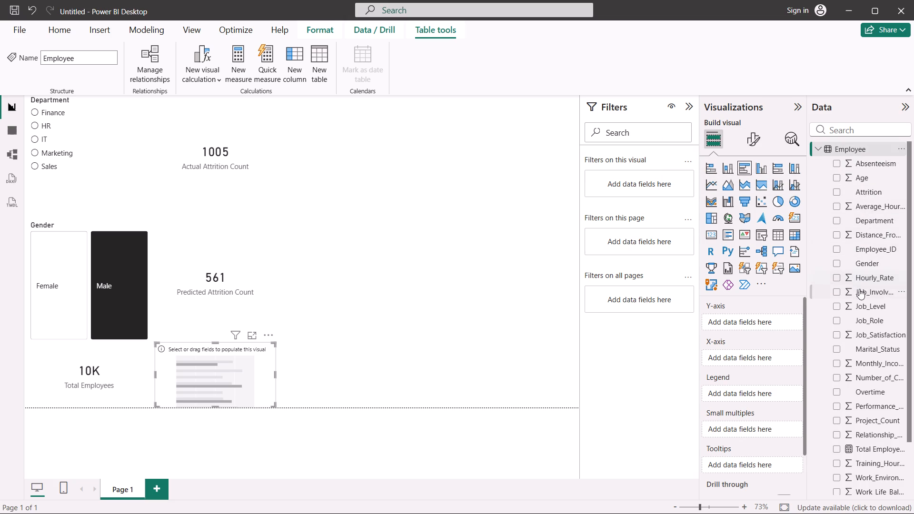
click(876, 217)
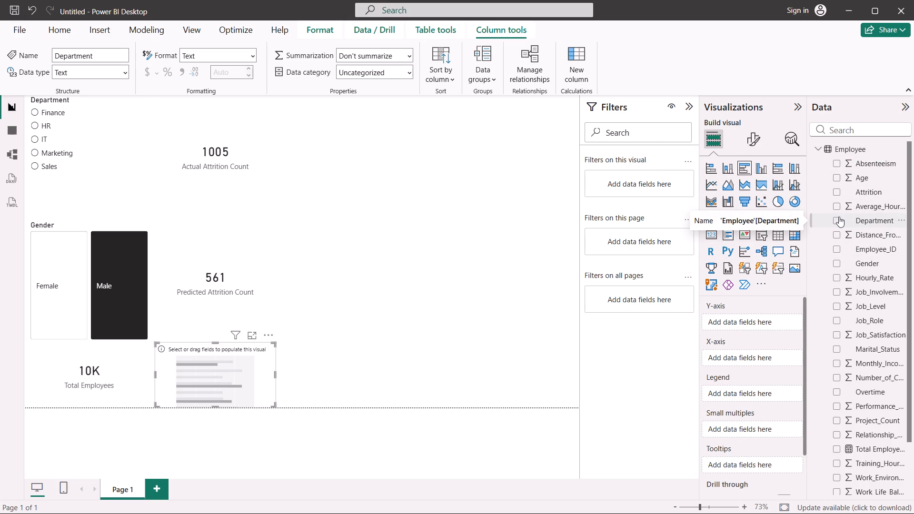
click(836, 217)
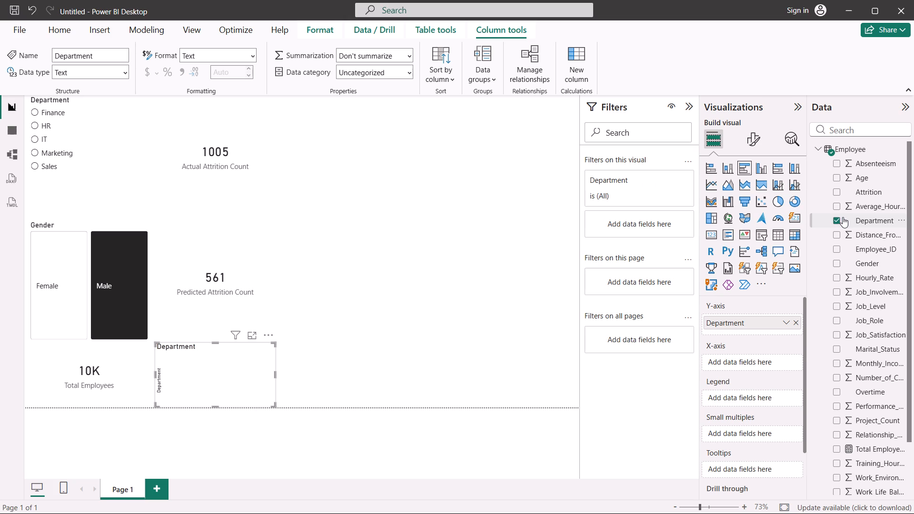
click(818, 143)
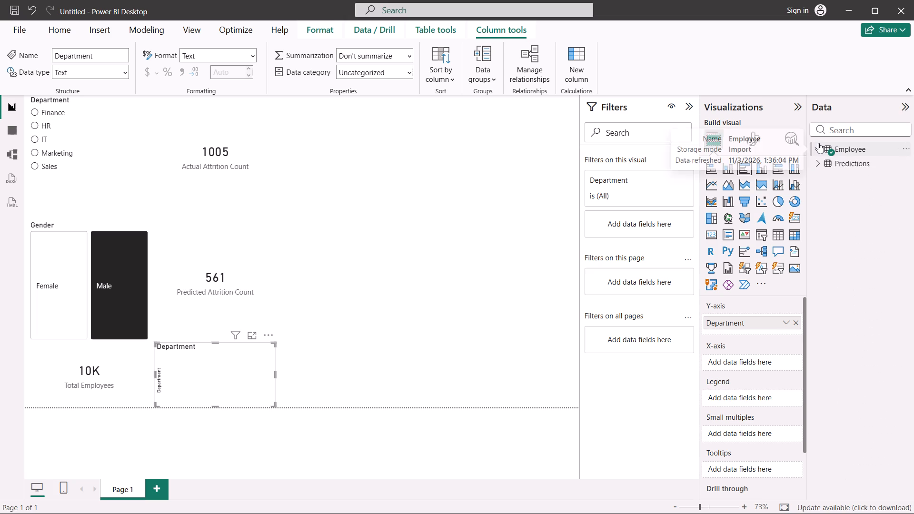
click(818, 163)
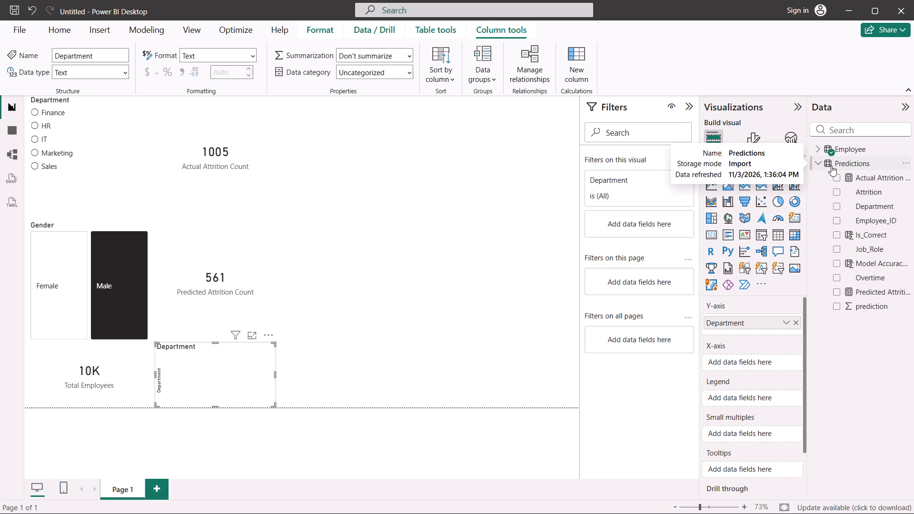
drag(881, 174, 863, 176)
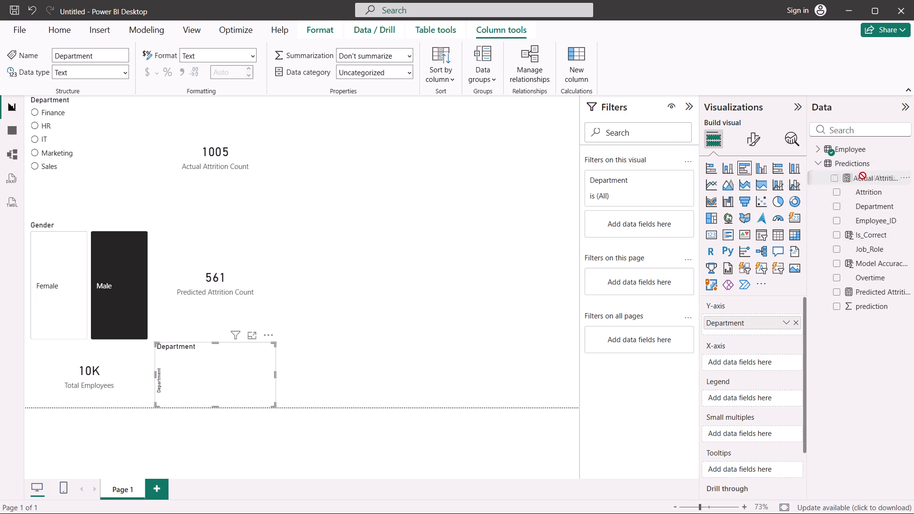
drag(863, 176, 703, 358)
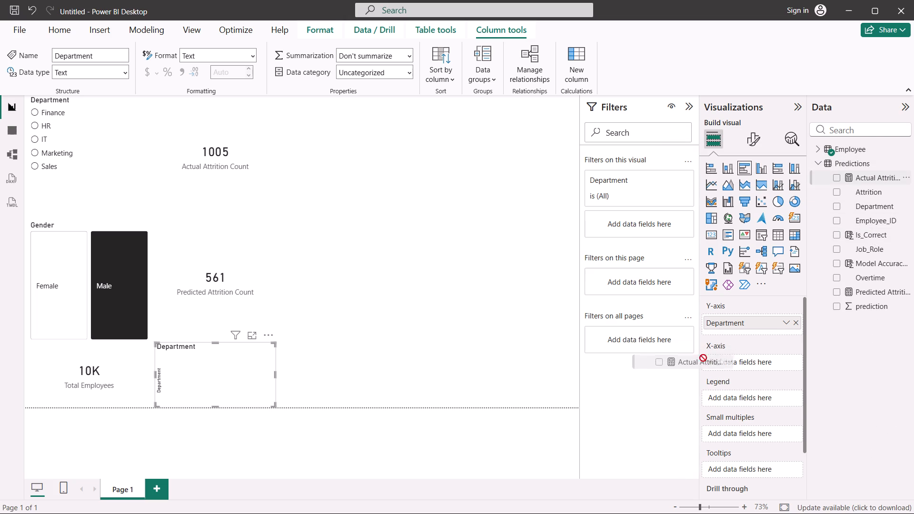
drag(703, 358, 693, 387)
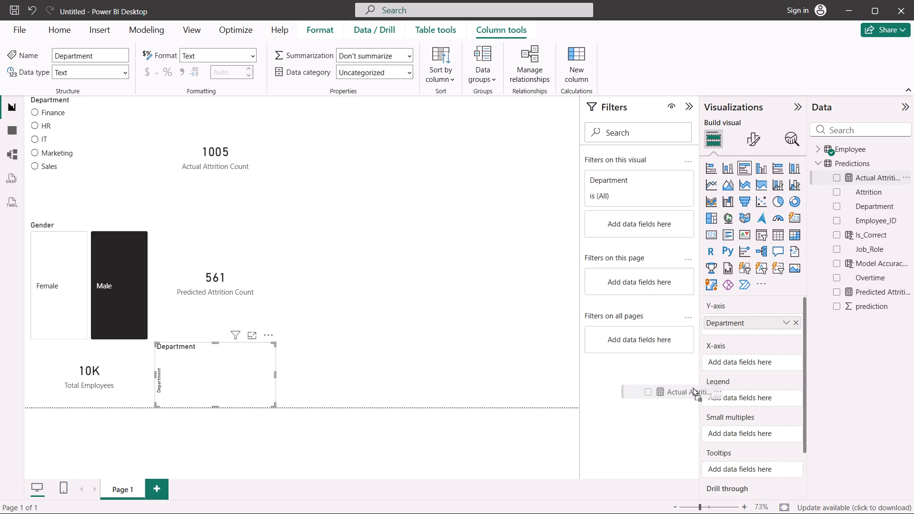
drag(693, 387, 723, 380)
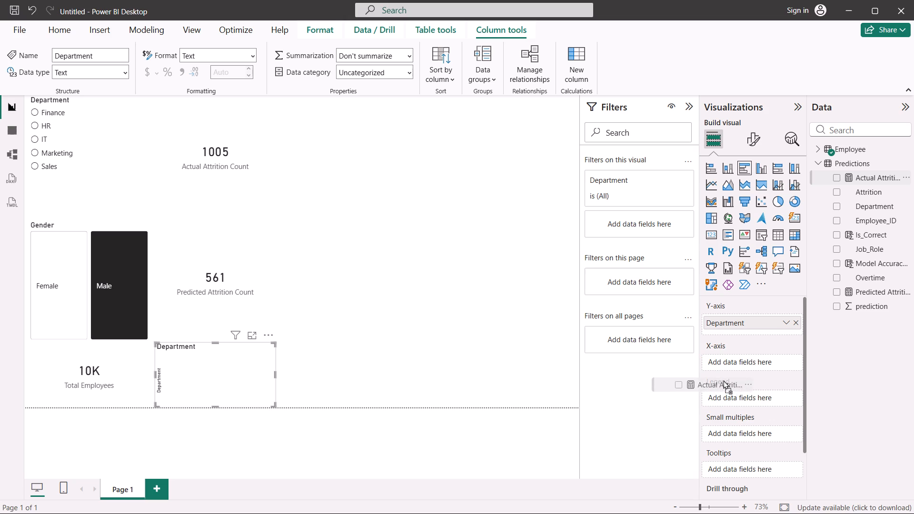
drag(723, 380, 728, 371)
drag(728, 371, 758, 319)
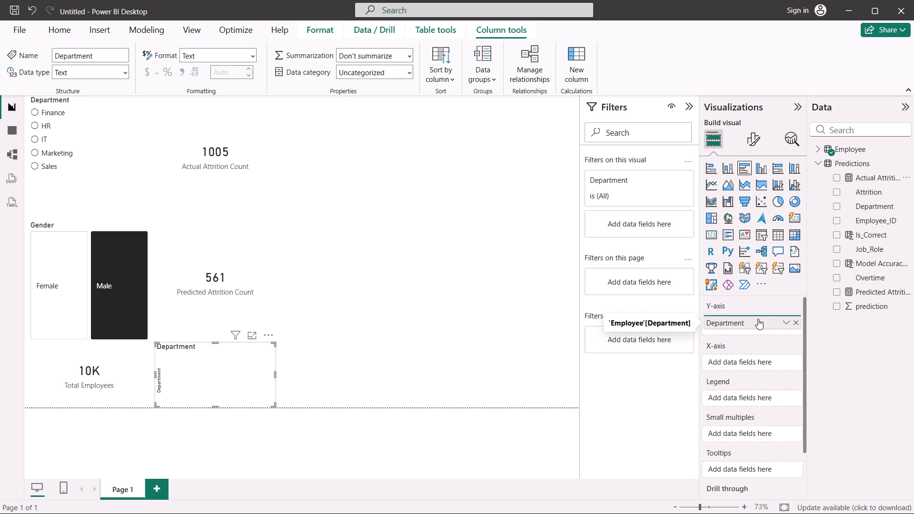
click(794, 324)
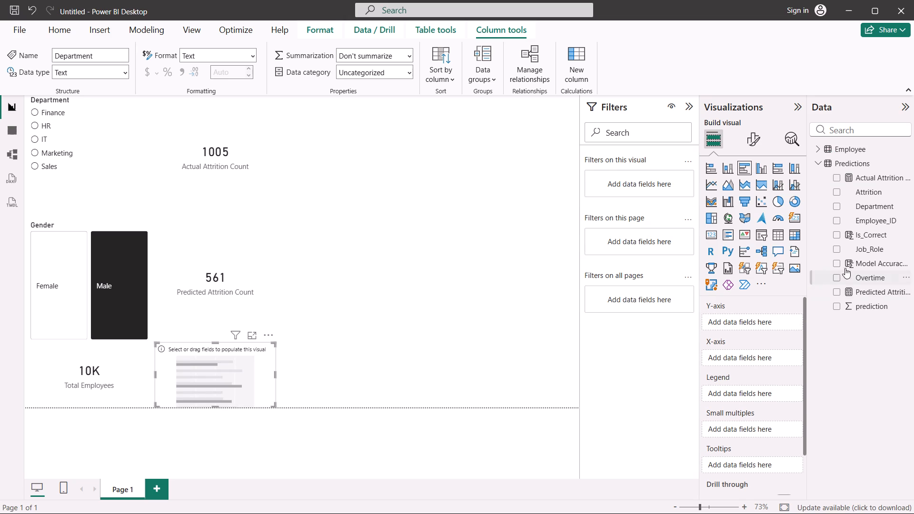
Assign Actual Attrition Count and Predicted Attrition Count from the Predictions table to the clustered bar chart's X-axis.
drag(880, 177, 747, 331)
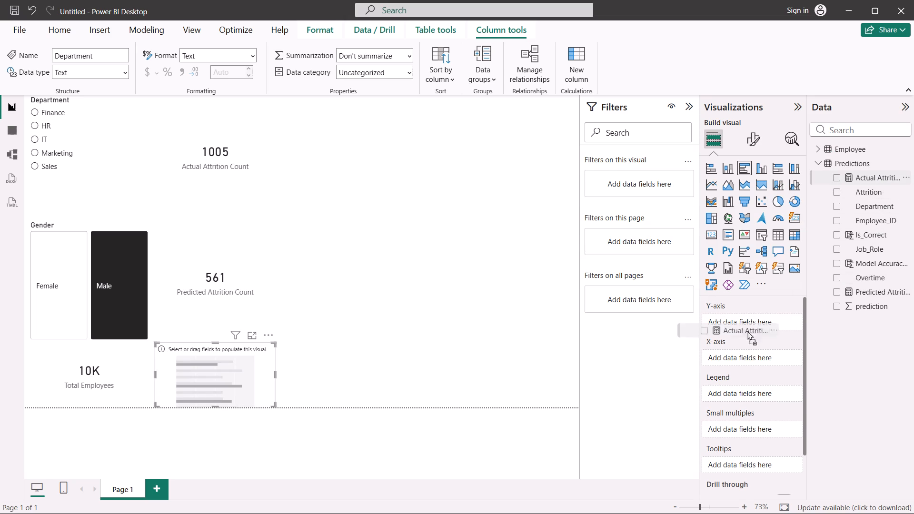
drag(747, 331, 755, 358)
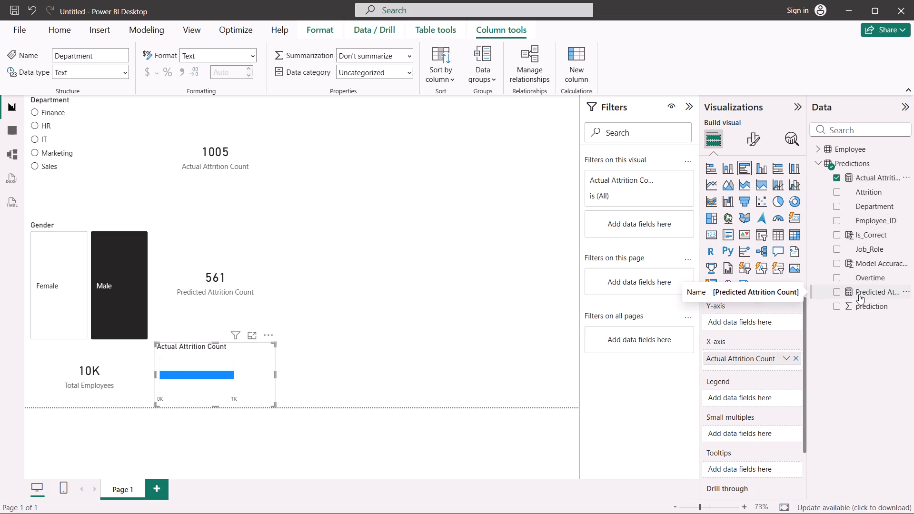
drag(859, 294, 774, 324)
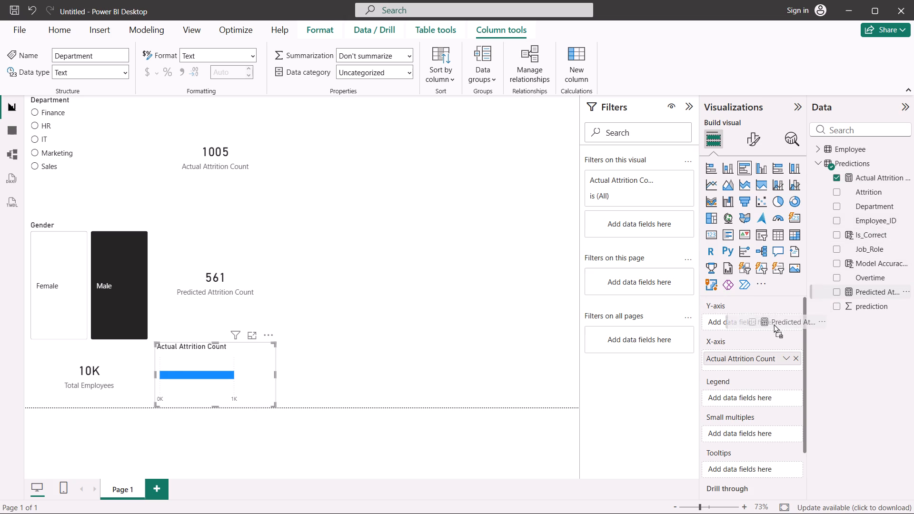
drag(774, 324, 748, 365)
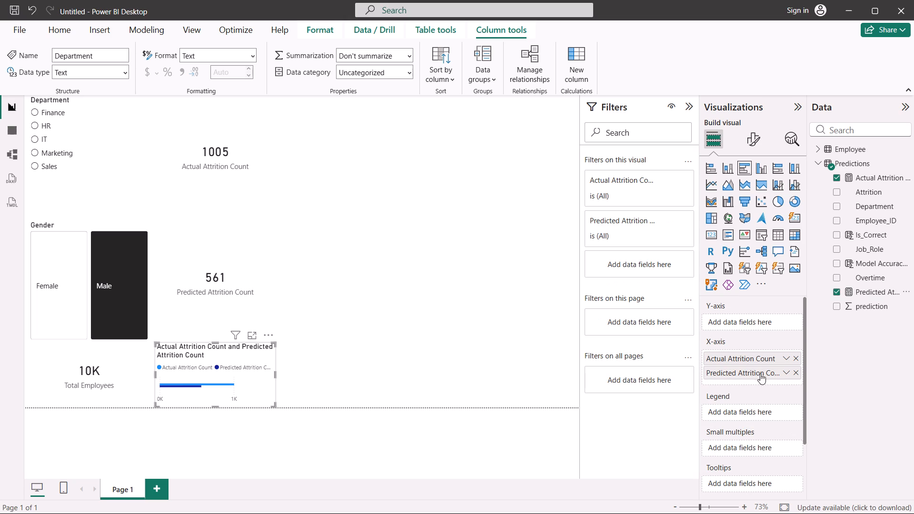
Assign Department from the Employee table to the clustered bar chart's Y-axis.
click(860, 208)
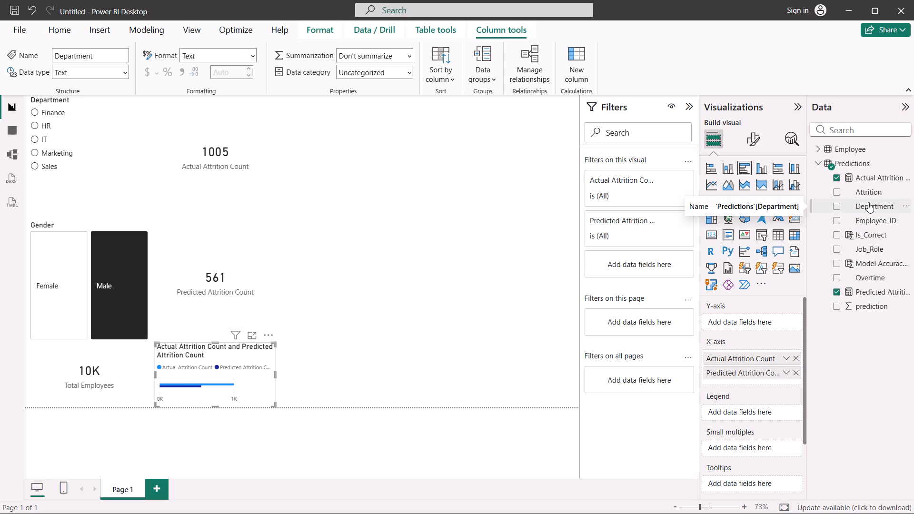
click(818, 146)
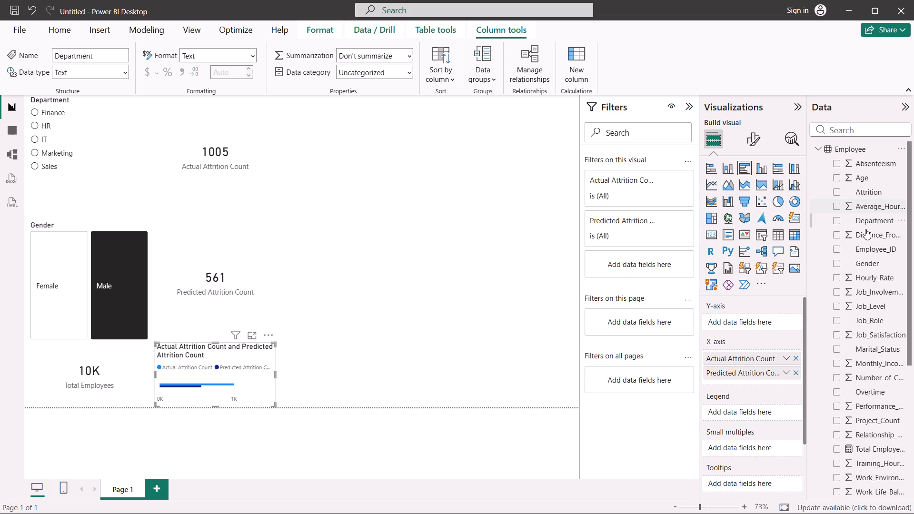
drag(874, 221, 749, 274)
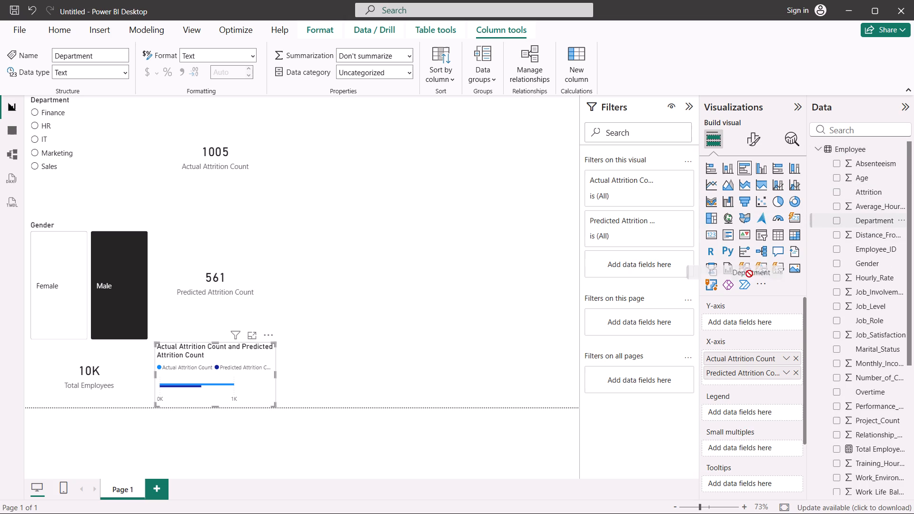
drag(749, 274, 744, 318)
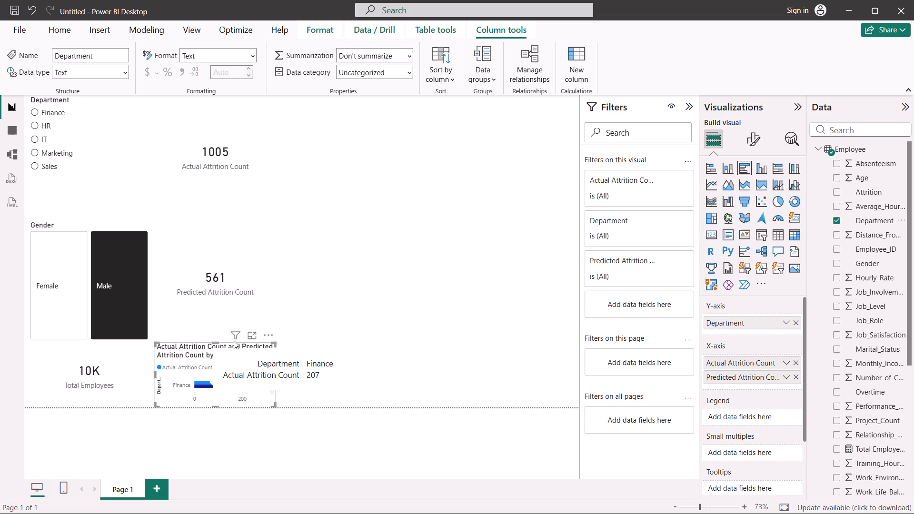
Move the clustered bar chart into the empty area beyond the cards and make it taller so all departments fit.
drag(211, 353, 379, 231)
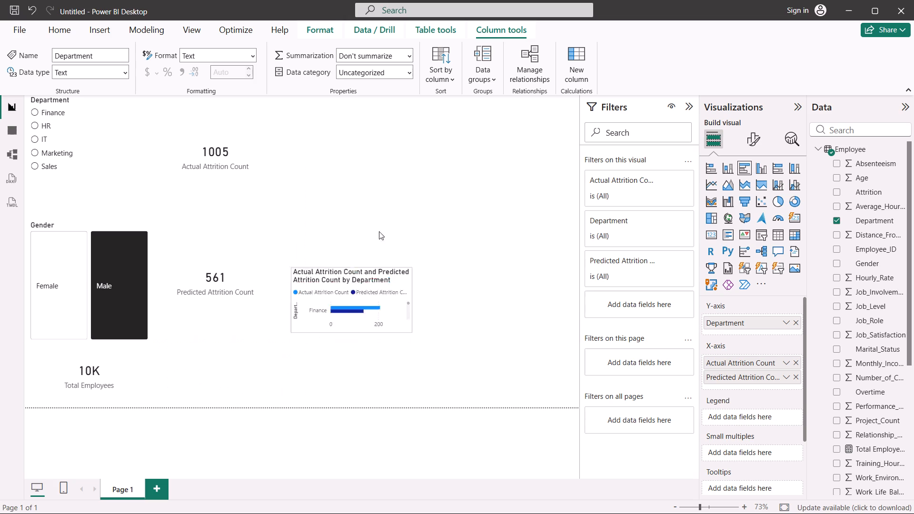
drag(379, 231, 431, 150)
drag(436, 203, 440, 253)
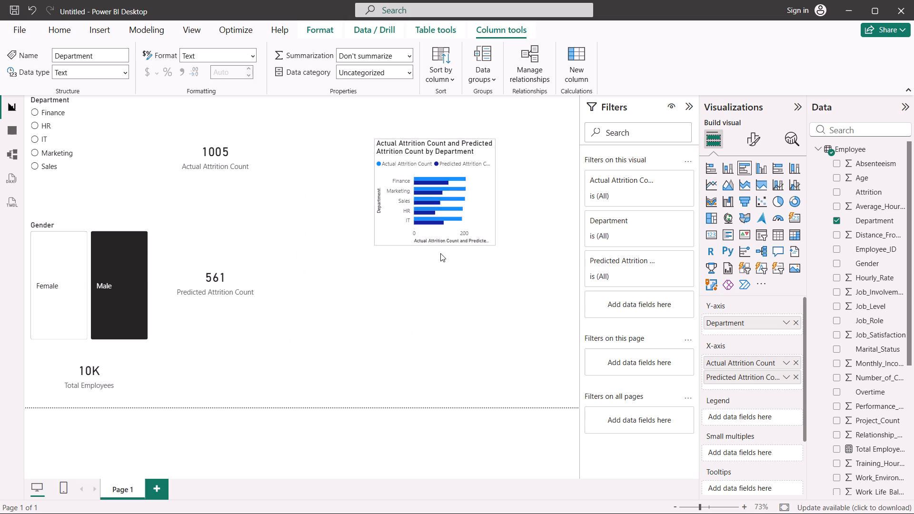
drag(440, 253, 450, 277)
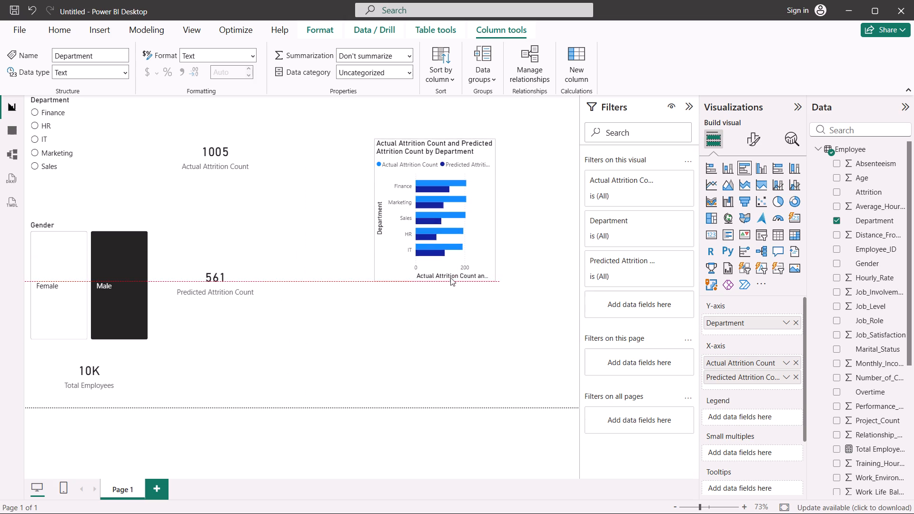
drag(450, 277, 453, 270)
click(403, 339)
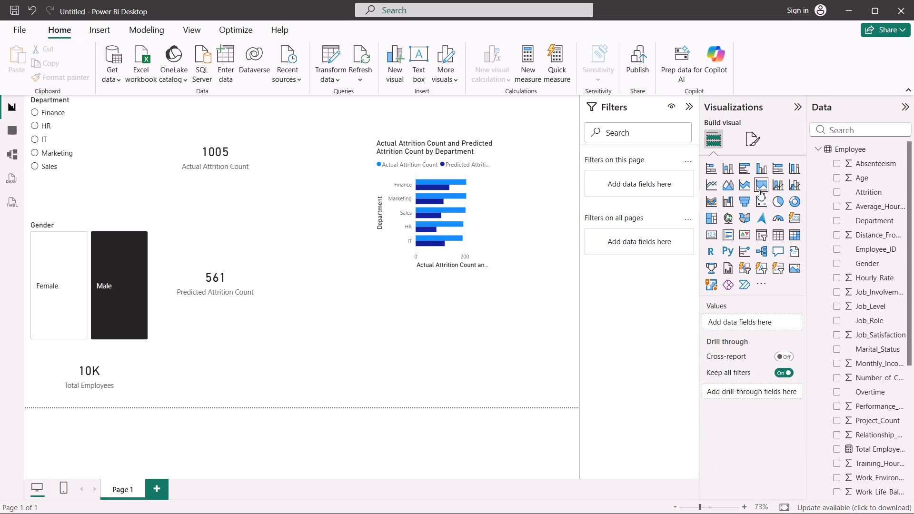
Add a donut chart with Overtime as the legend and Total Employees as the values, both from the Employee table.
click(791, 205)
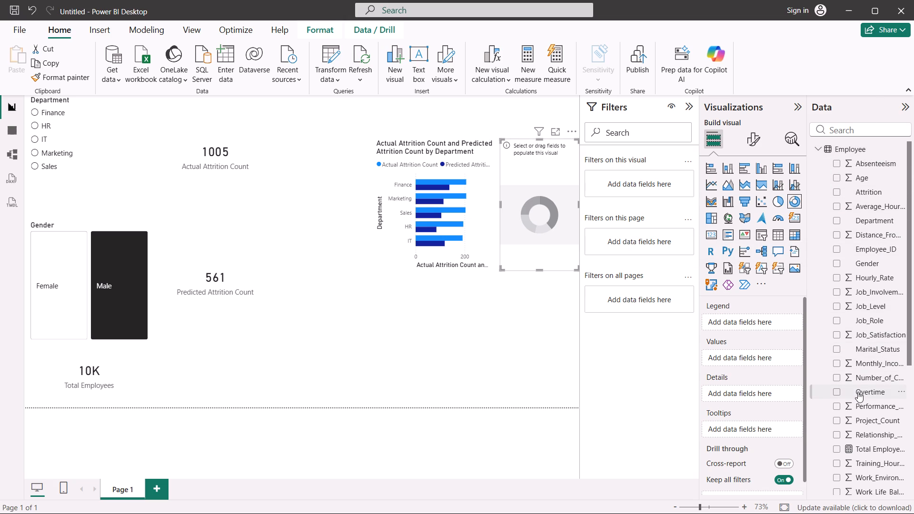
drag(858, 392, 747, 315)
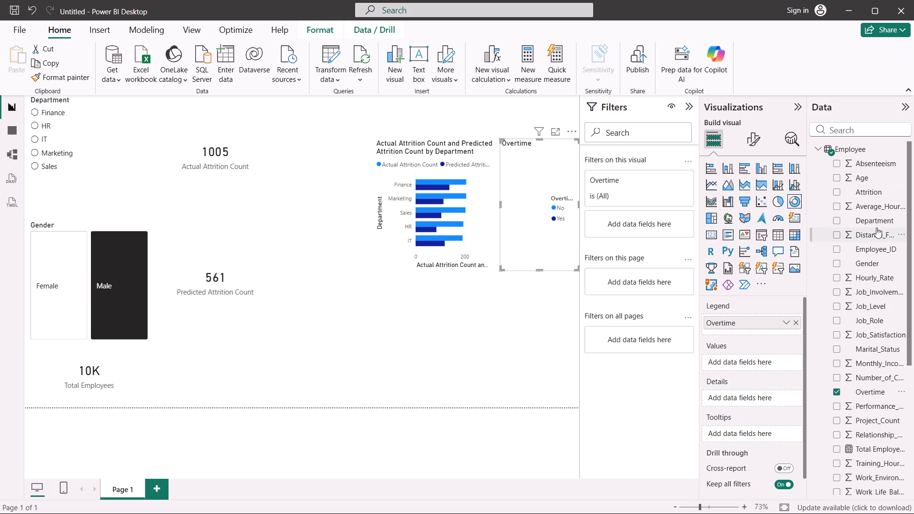
scroll(876, 227, down, 3)
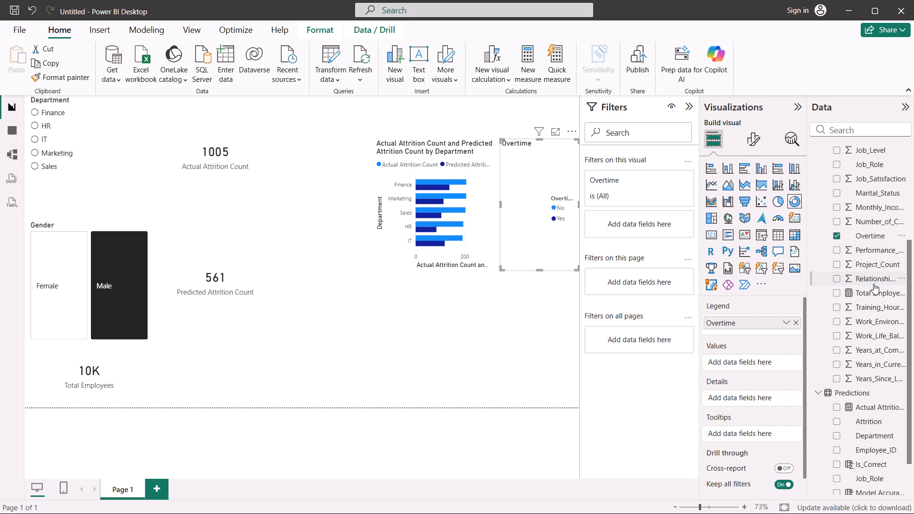
drag(870, 291, 772, 363)
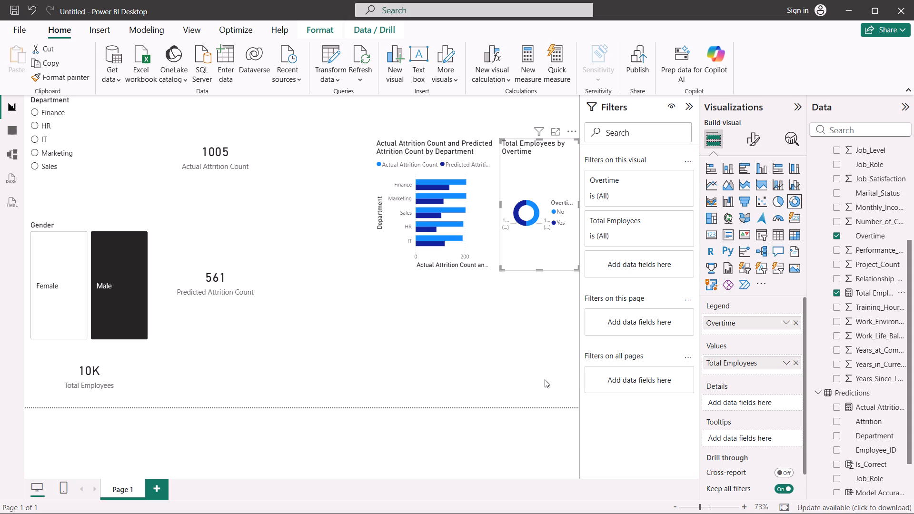
click(423, 372)
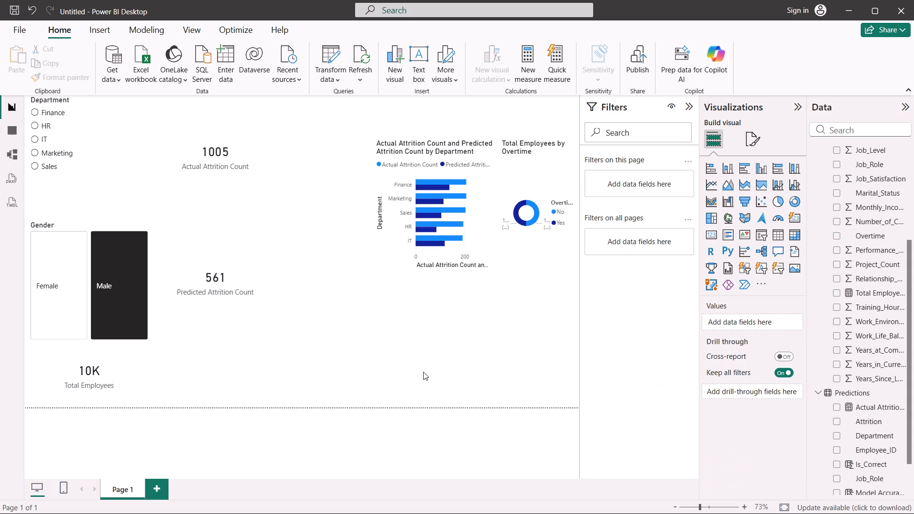
Test the Department slicer by filtering to Finance, HR, Sales and Marketing in turn, and clear the selection.
click(32, 110)
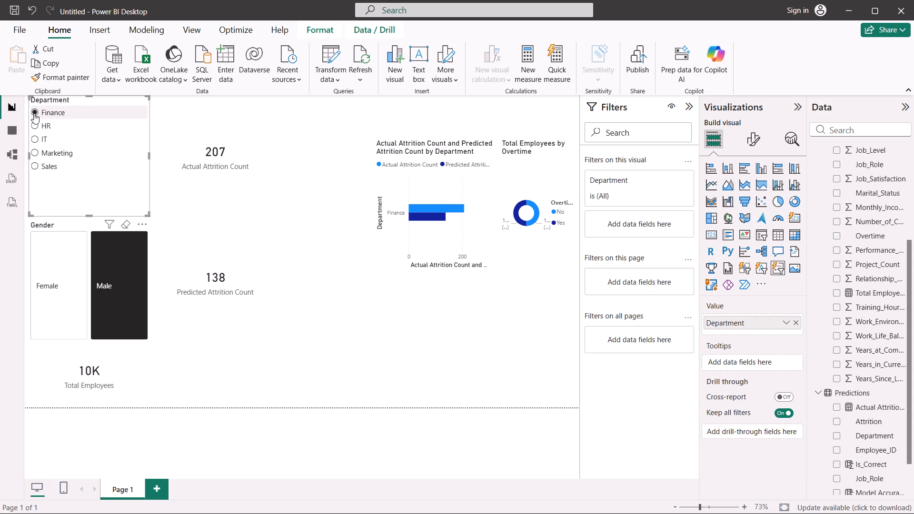
click(35, 127)
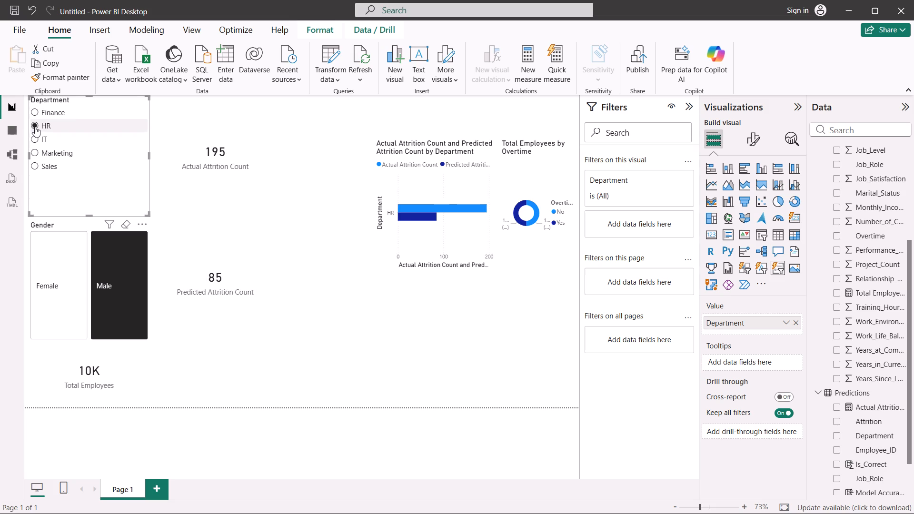
click(34, 167)
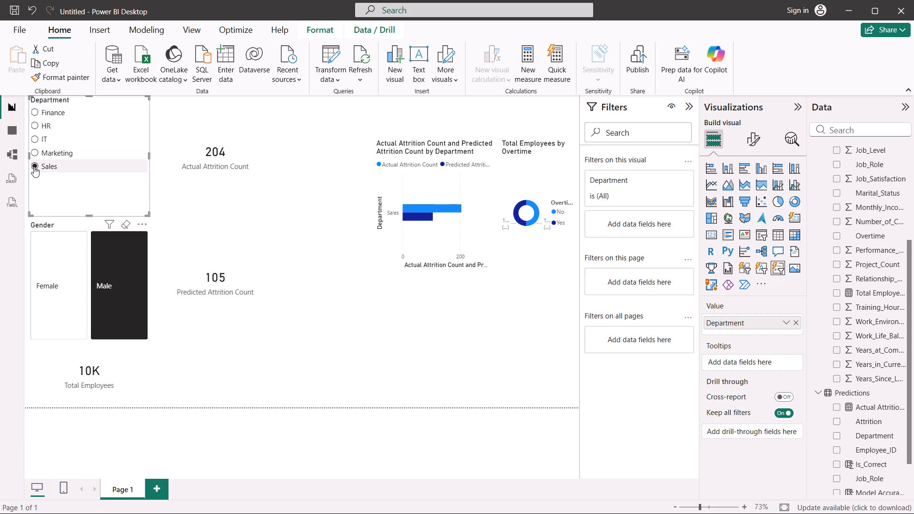
click(34, 153)
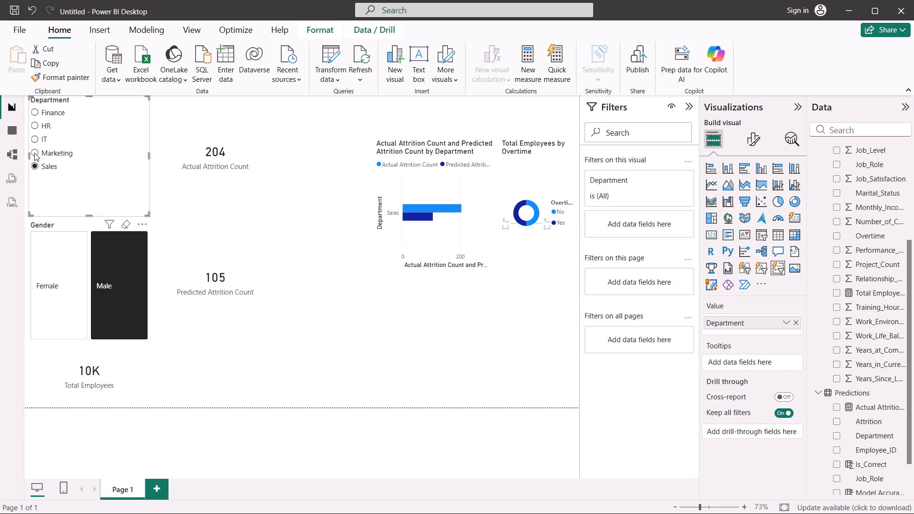
click(34, 153)
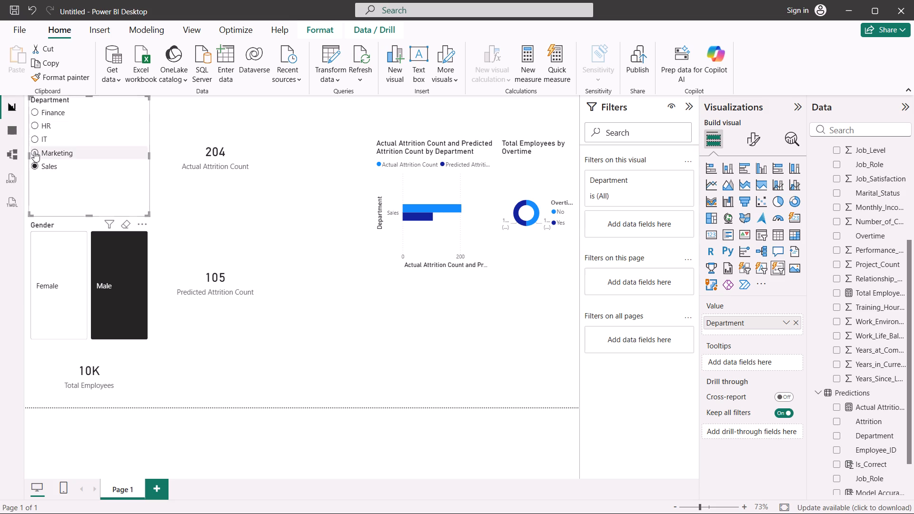
click(34, 151)
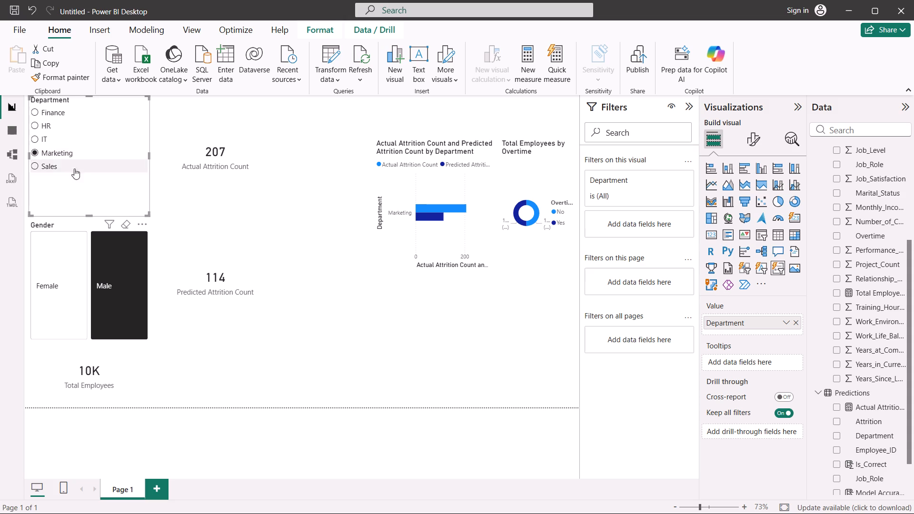
click(94, 217)
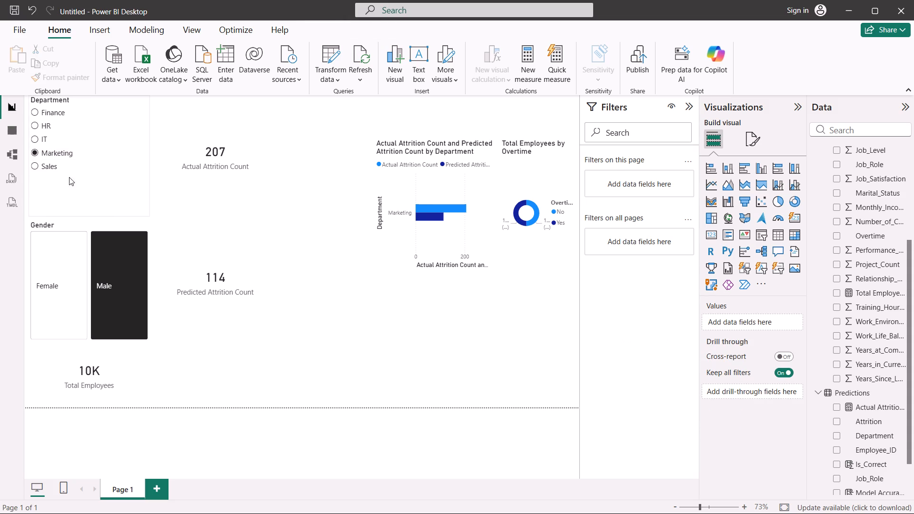
click(37, 152)
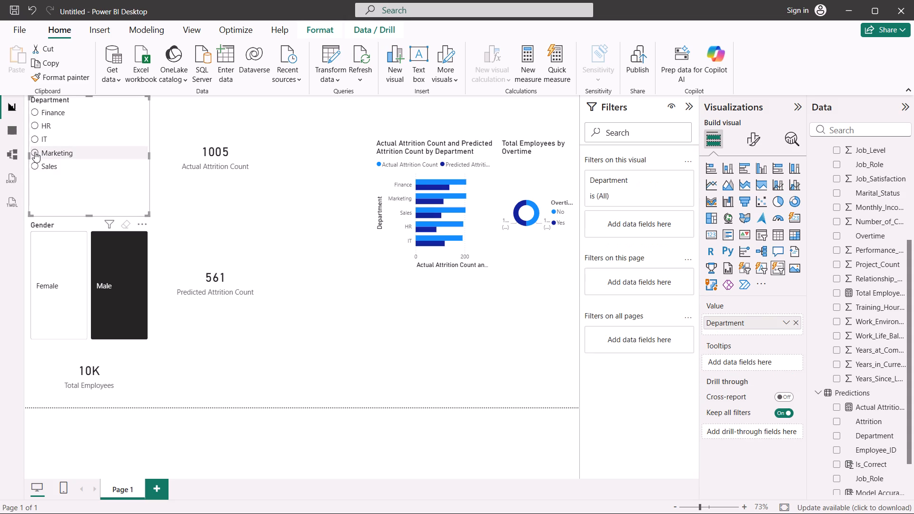
click(166, 107)
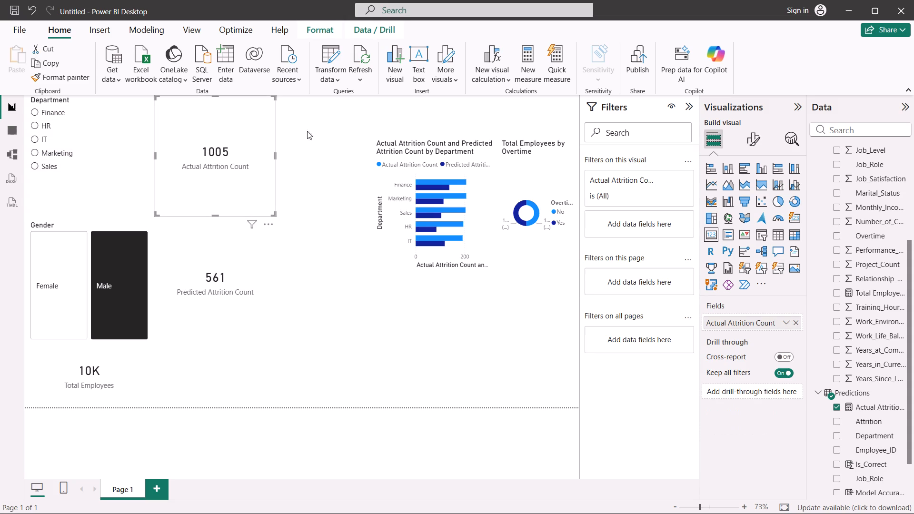
click(341, 140)
Reposition the bar chart beside the Actual Attrition Count card and place the donut chart directly beneath it.
drag(407, 143, 354, 124)
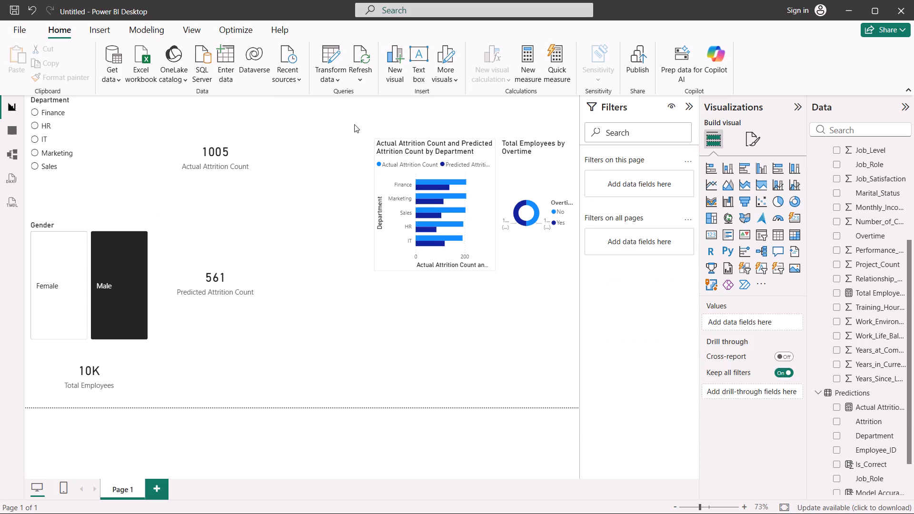
drag(354, 124, 335, 118)
drag(505, 151, 387, 262)
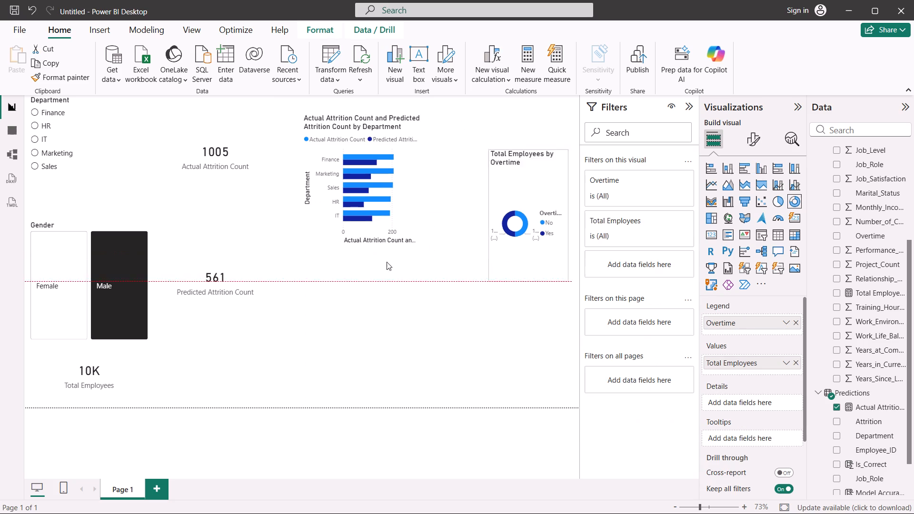
drag(387, 262, 324, 269)
drag(324, 269, 314, 269)
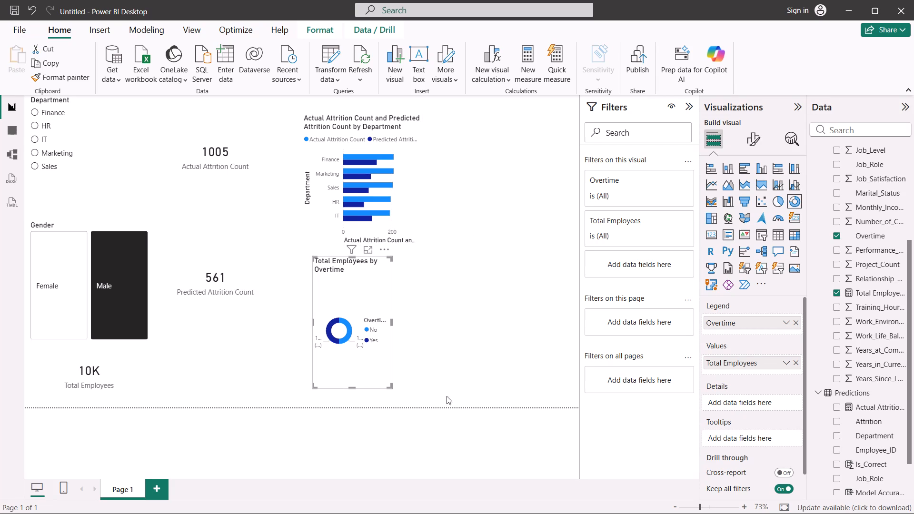
Add a second report page with a Card visual showing the sum of Monthly_Income from the Employee table.
click(152, 487)
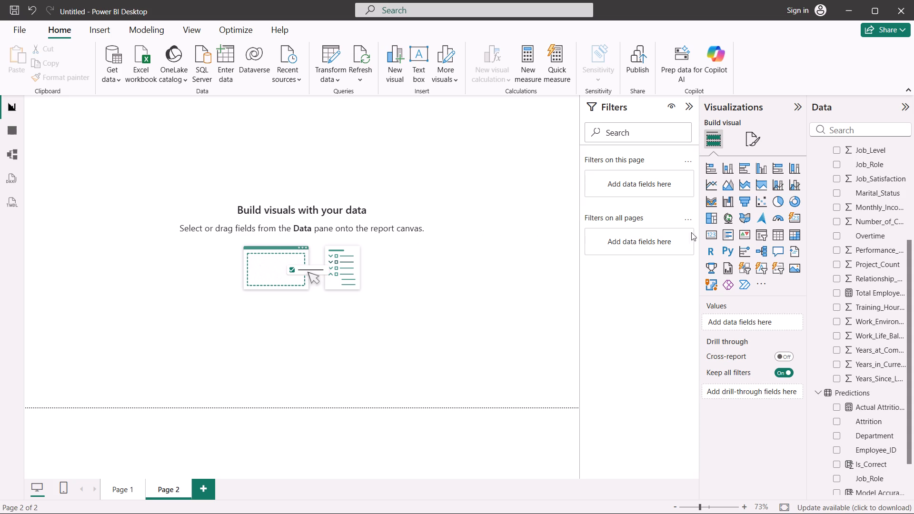
click(706, 234)
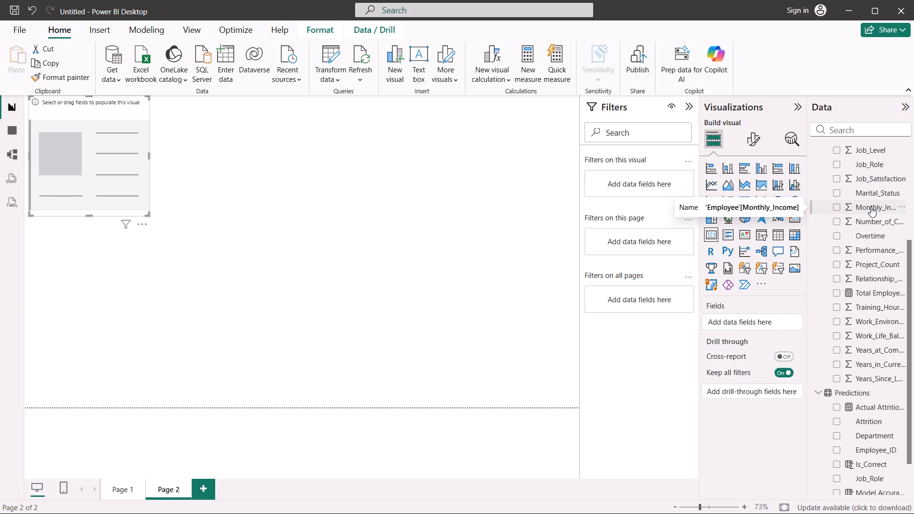
drag(871, 207, 143, 177)
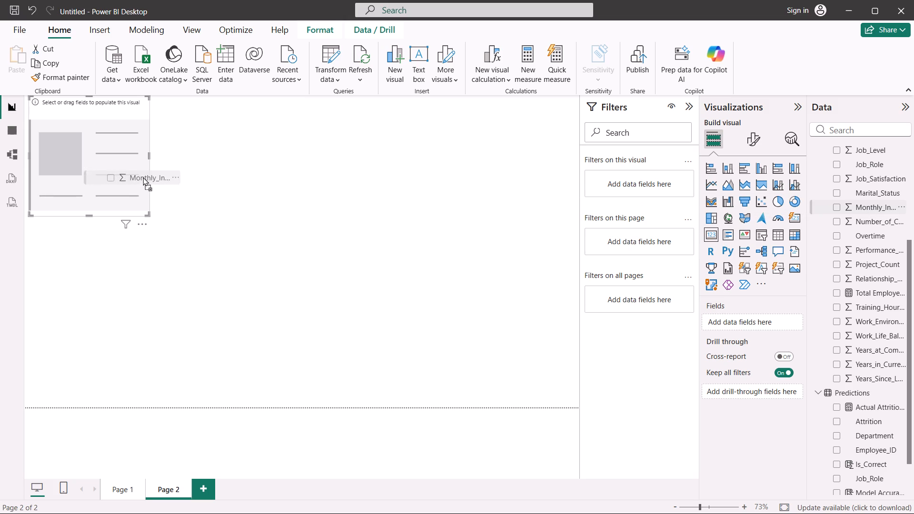
drag(143, 177, 101, 178)
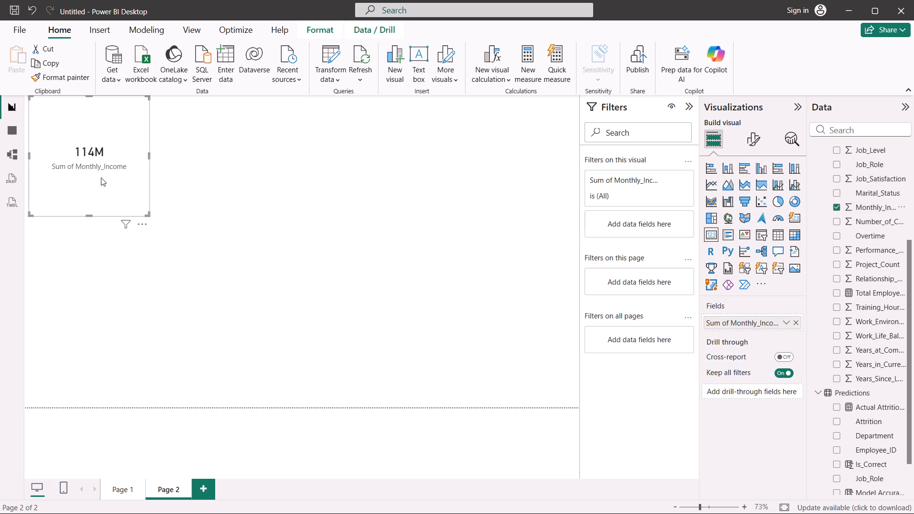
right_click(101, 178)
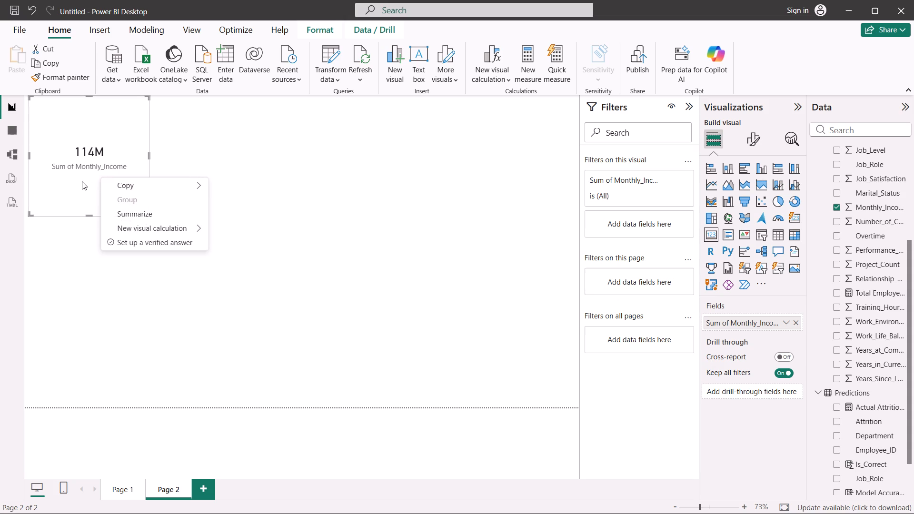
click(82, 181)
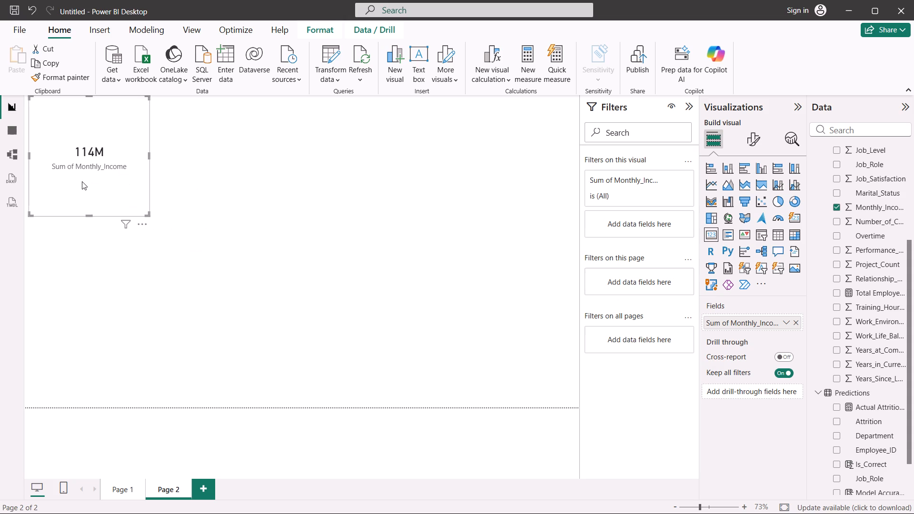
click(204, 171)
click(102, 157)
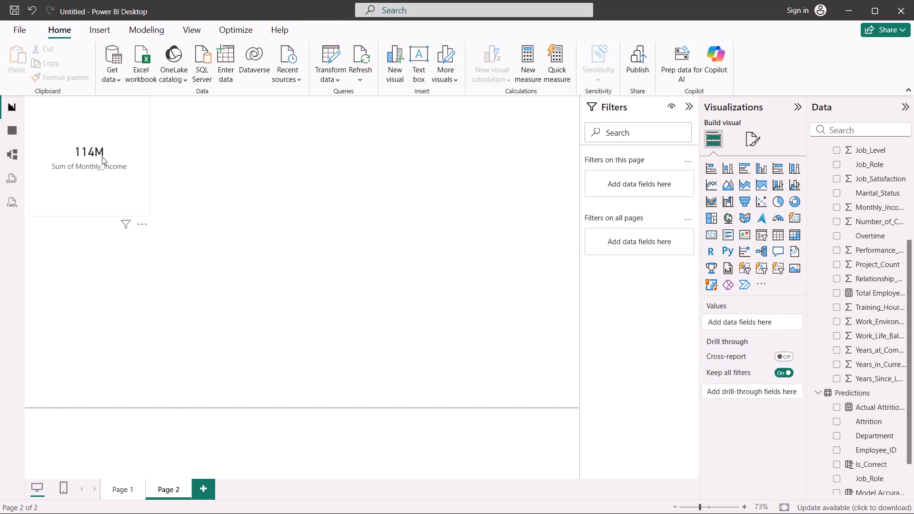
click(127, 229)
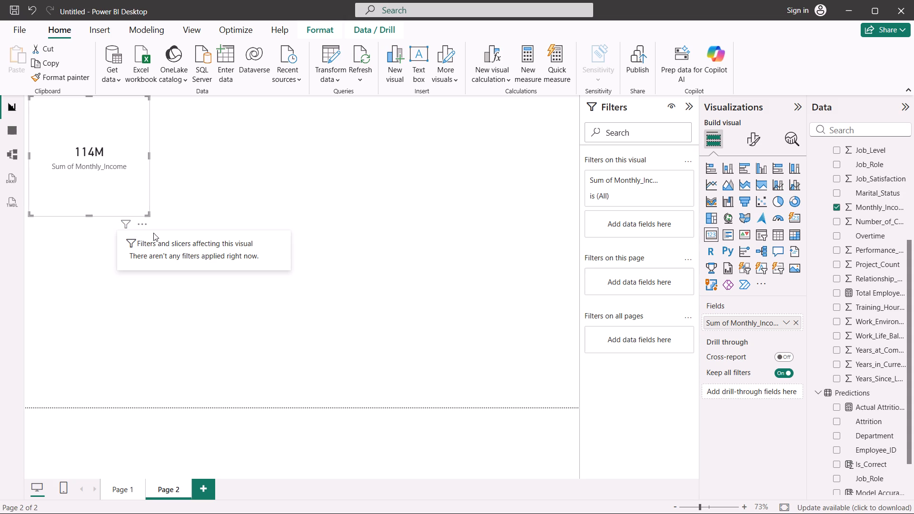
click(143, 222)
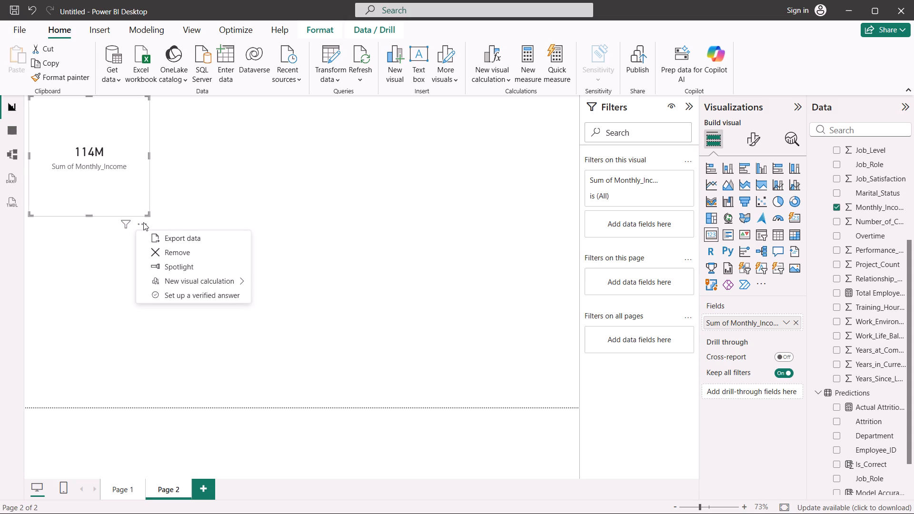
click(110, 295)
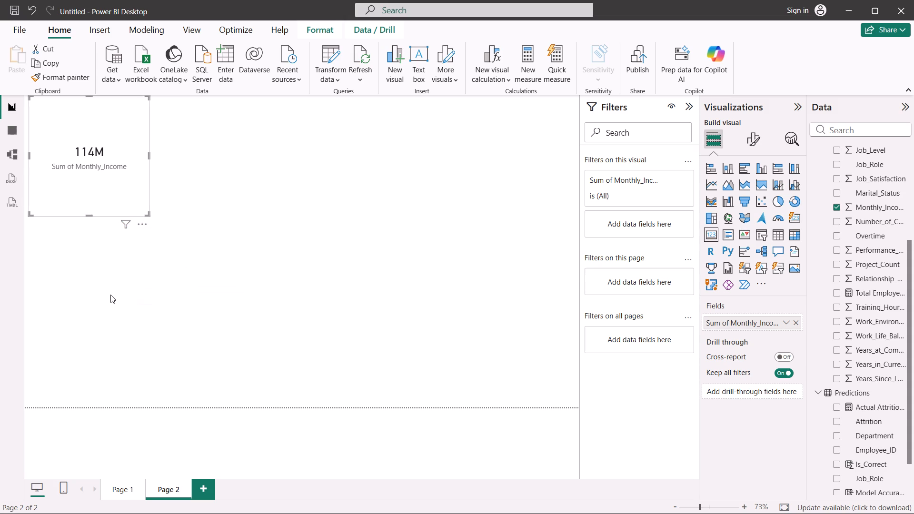
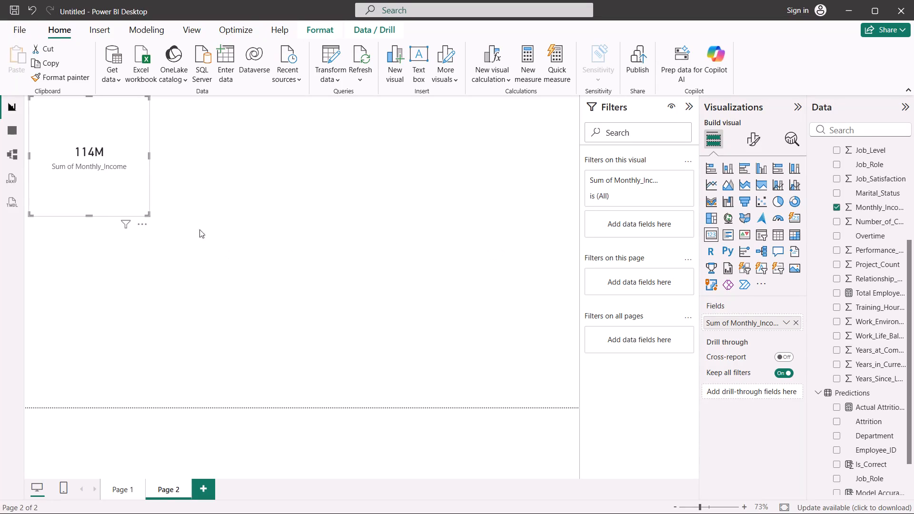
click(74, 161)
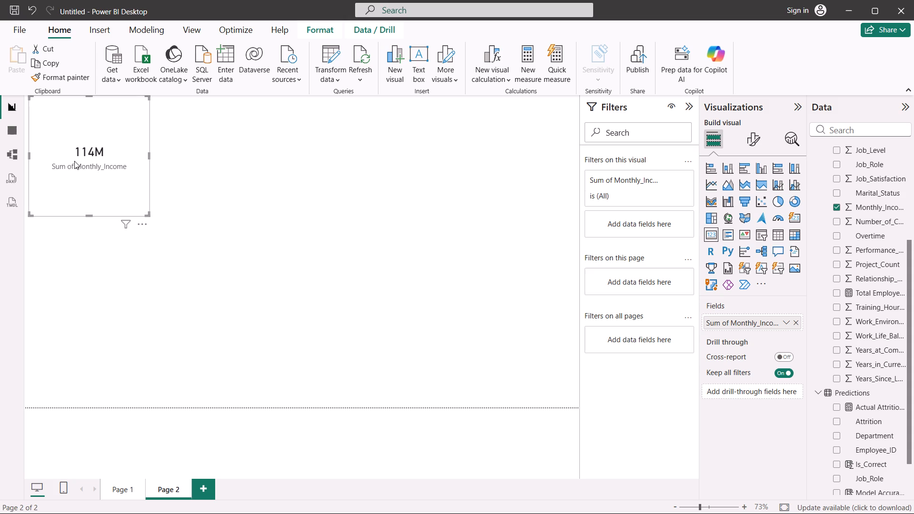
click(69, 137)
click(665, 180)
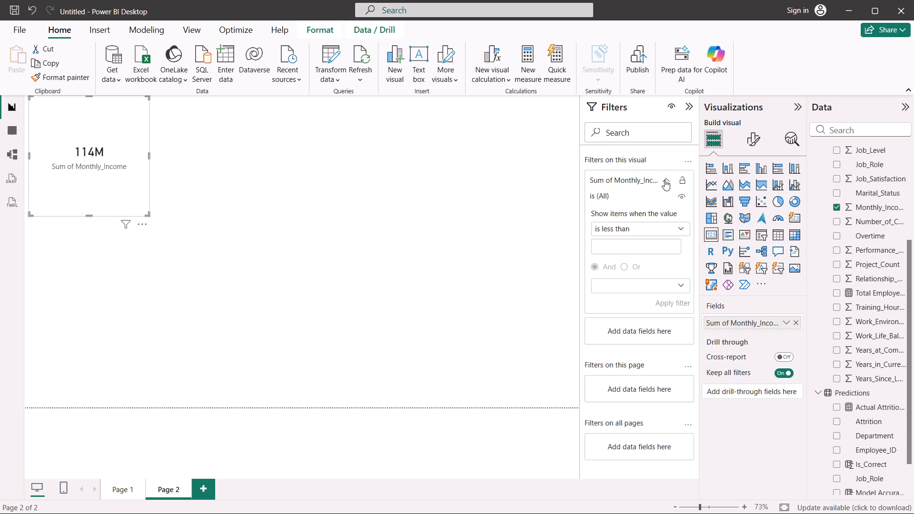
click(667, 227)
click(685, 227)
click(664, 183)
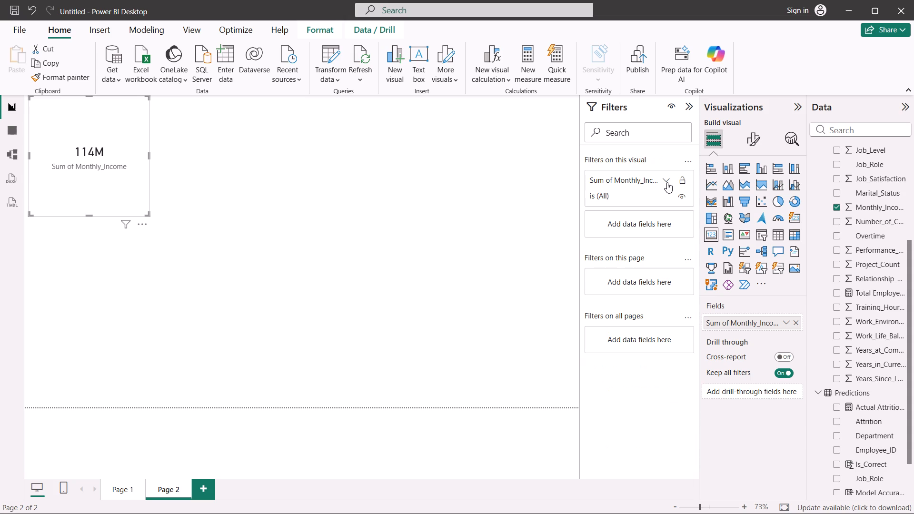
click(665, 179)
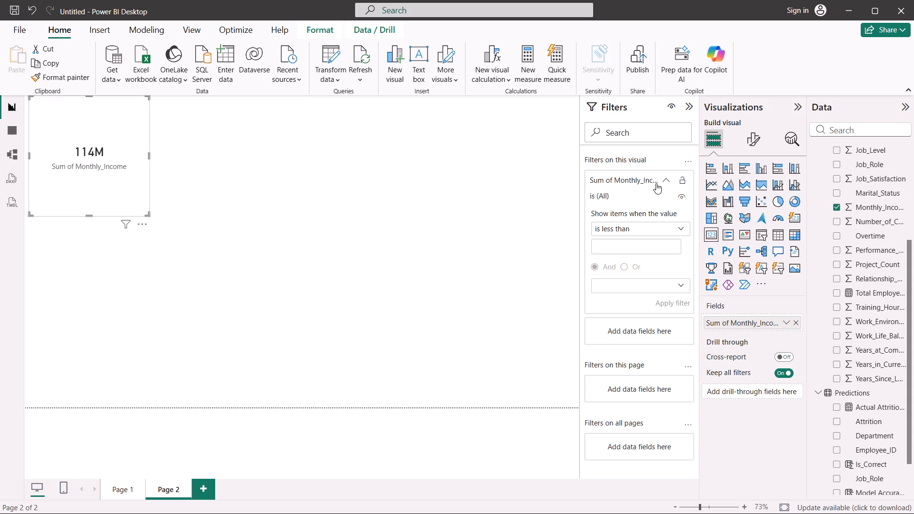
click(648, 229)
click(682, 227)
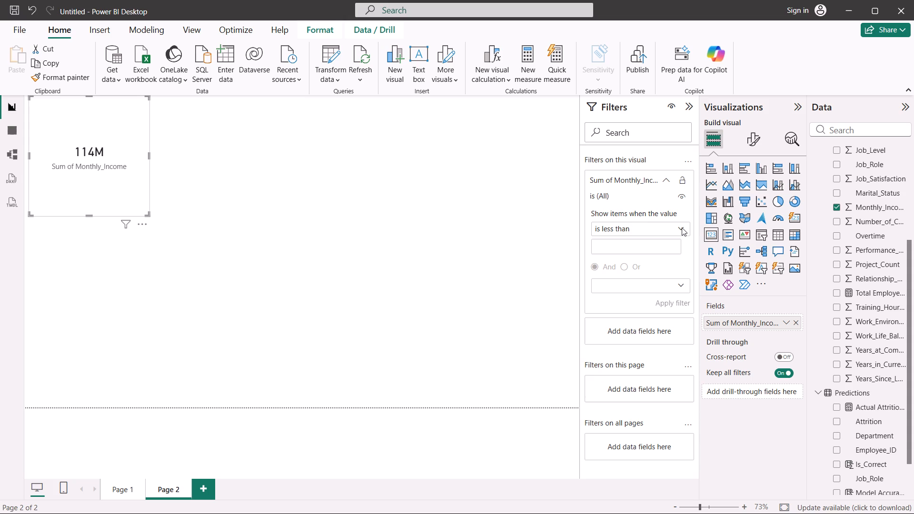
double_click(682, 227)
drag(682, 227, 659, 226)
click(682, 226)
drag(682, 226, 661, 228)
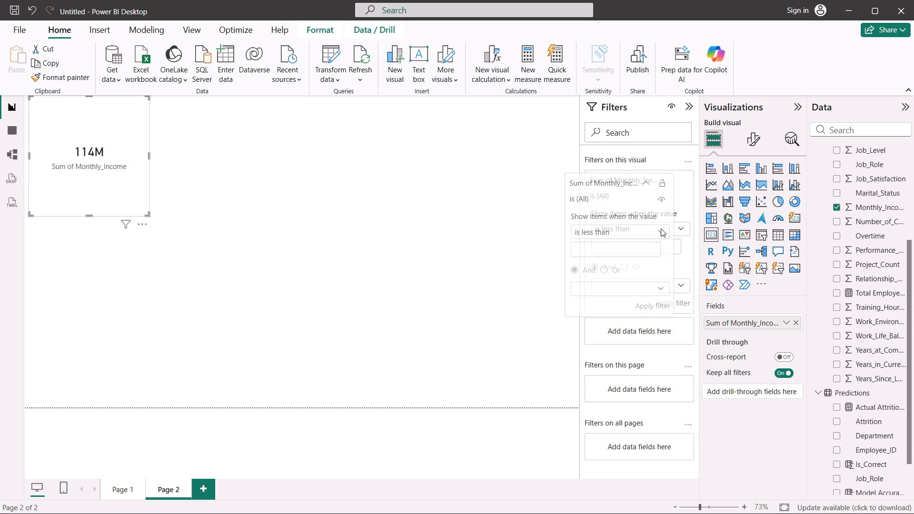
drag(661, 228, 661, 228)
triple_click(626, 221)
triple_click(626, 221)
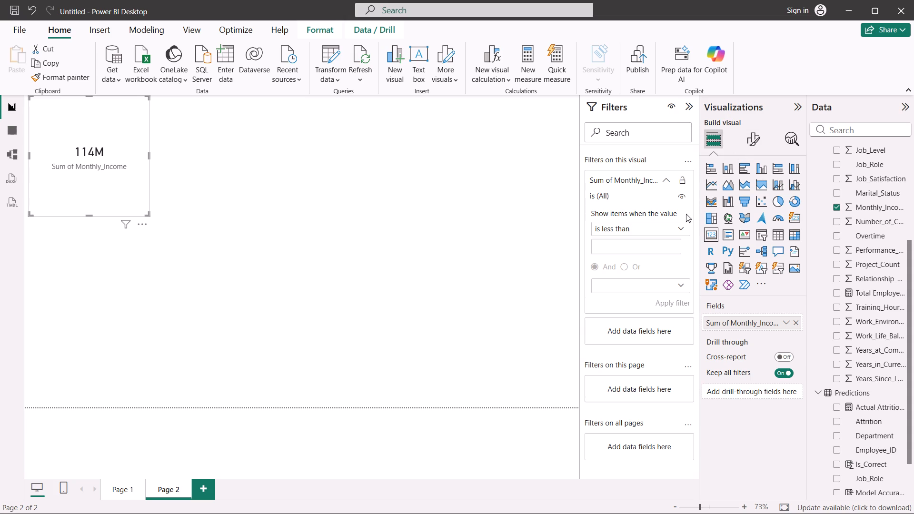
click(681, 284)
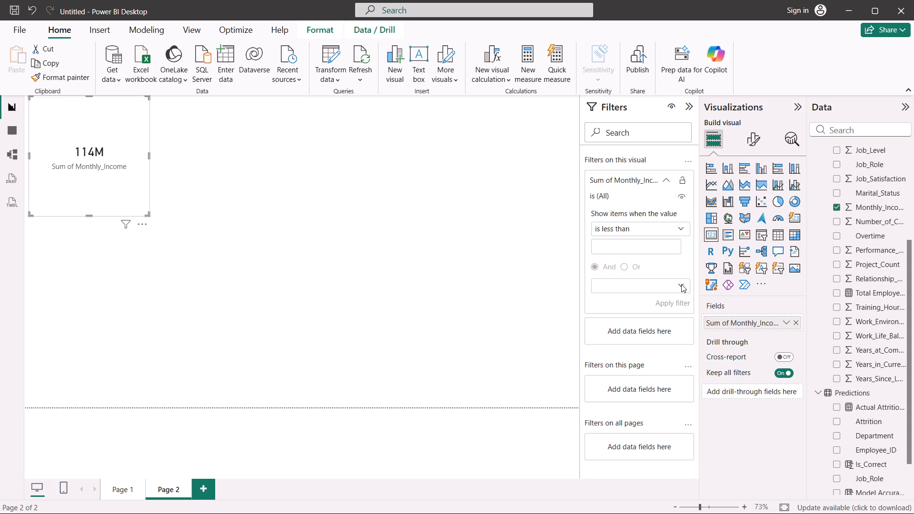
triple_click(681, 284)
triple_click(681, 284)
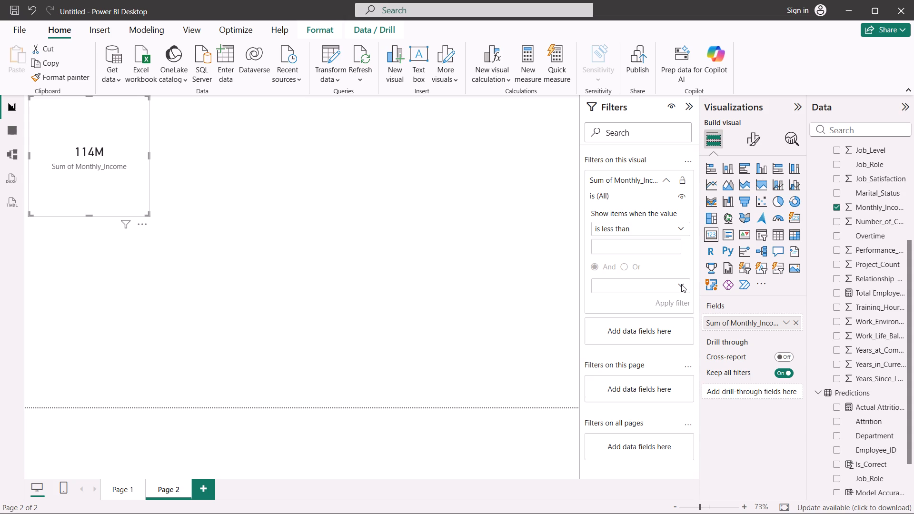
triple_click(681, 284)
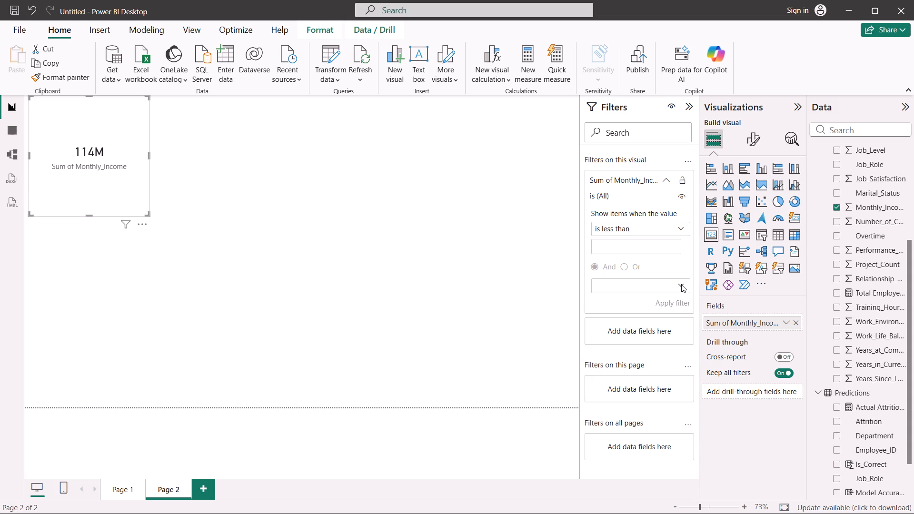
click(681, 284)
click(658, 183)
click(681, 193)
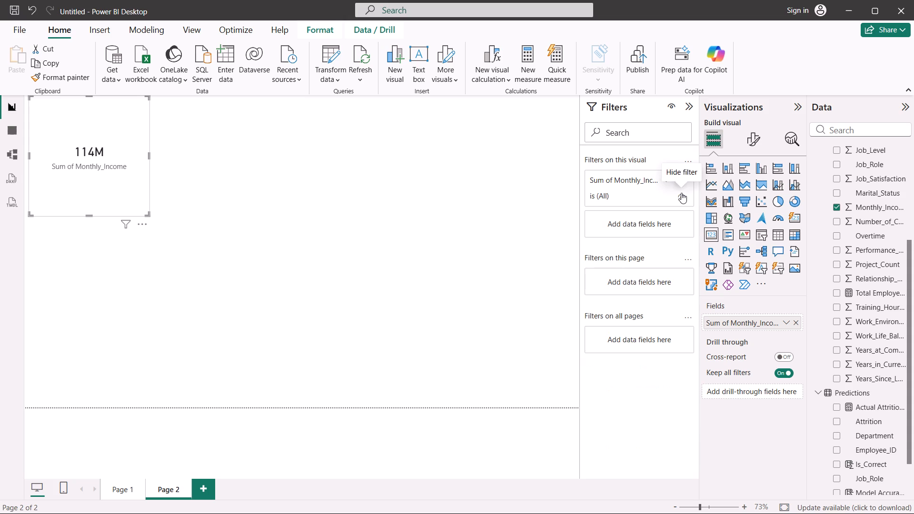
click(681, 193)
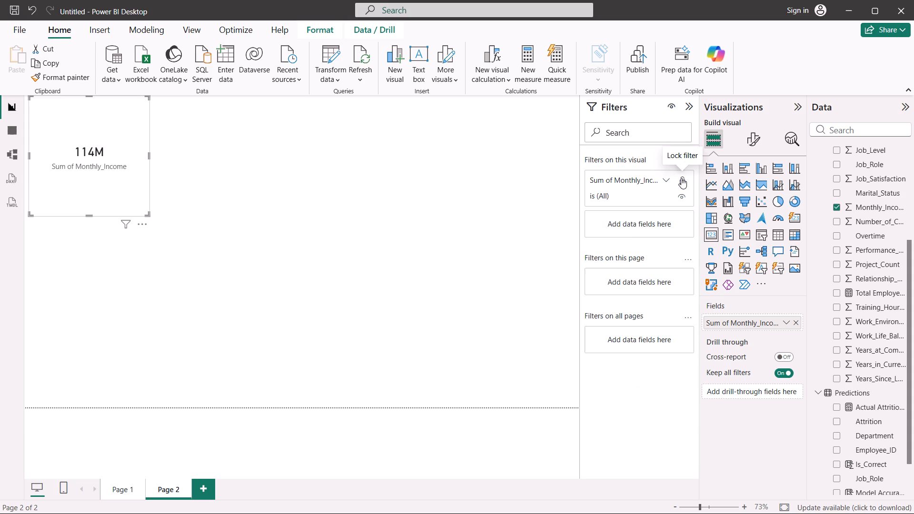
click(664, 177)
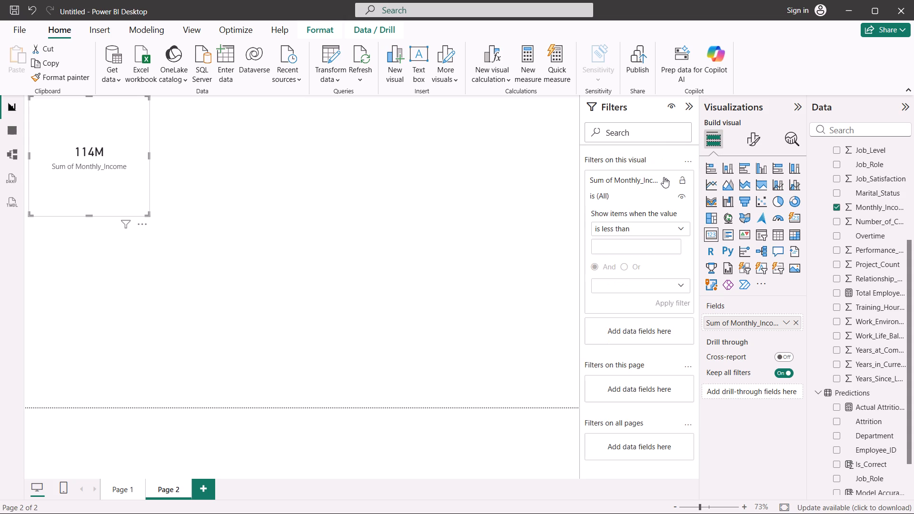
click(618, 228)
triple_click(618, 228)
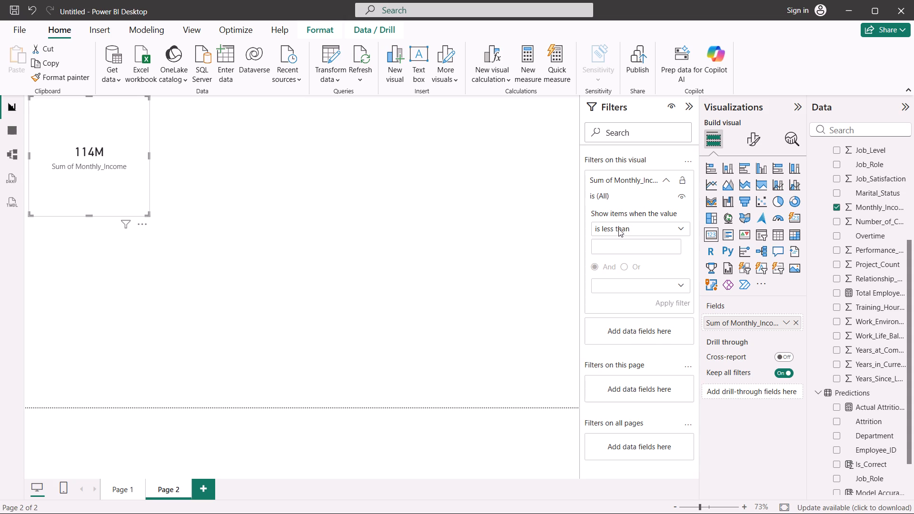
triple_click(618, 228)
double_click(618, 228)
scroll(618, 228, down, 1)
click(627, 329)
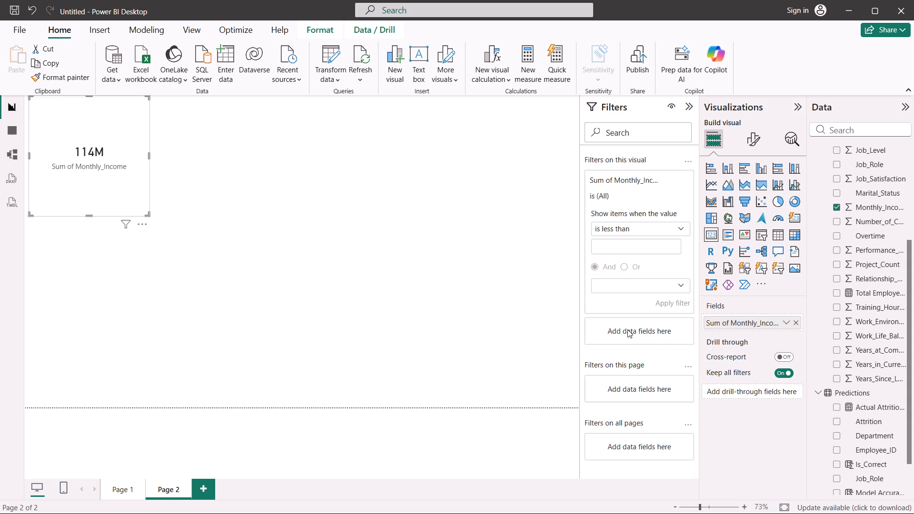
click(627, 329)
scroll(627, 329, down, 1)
Change the Monthly_Income card's aggregation to Average.
click(783, 322)
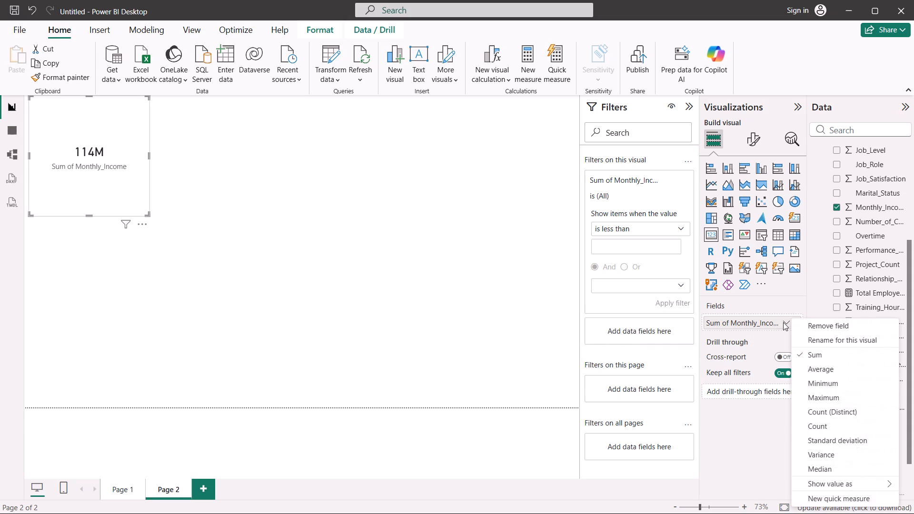
click(818, 366)
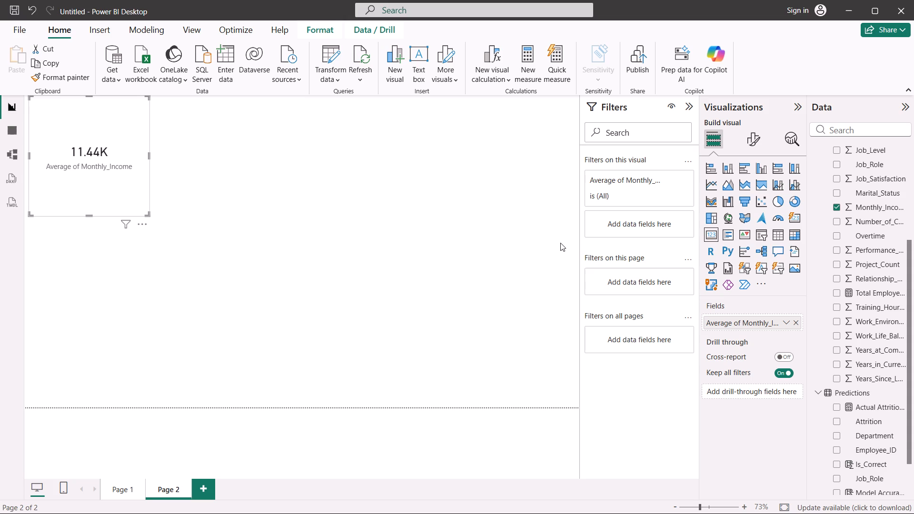
Add a second Card visual below the income card showing Average_Hours_Worked_Per_Week from the Employee table, aggregated as Average.
click(342, 208)
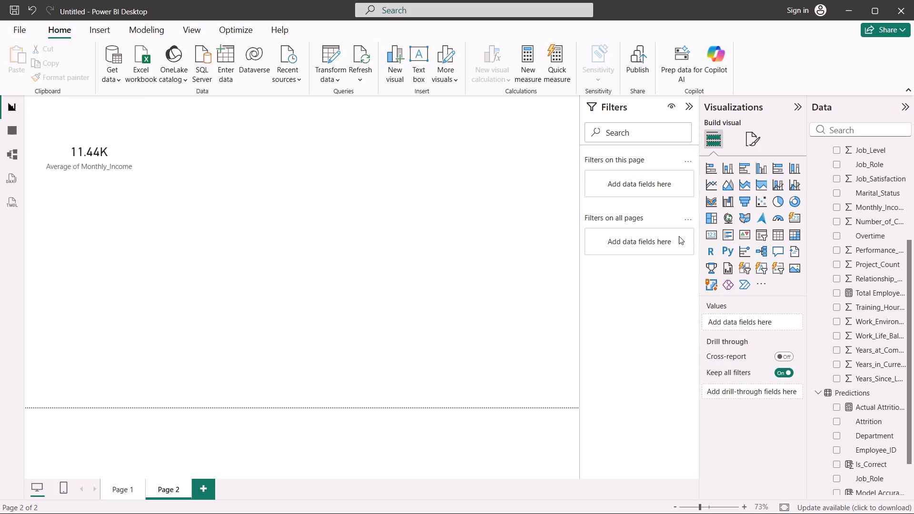
click(707, 232)
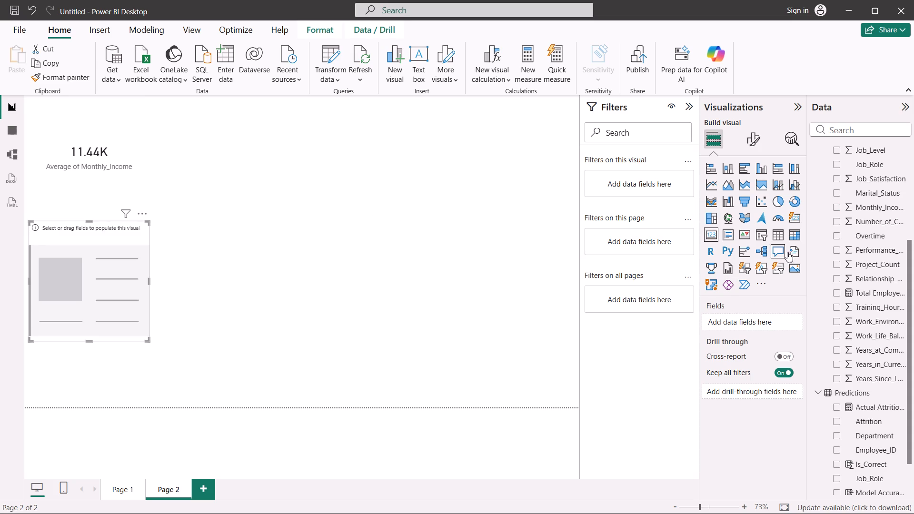
scroll(854, 151, up, 8)
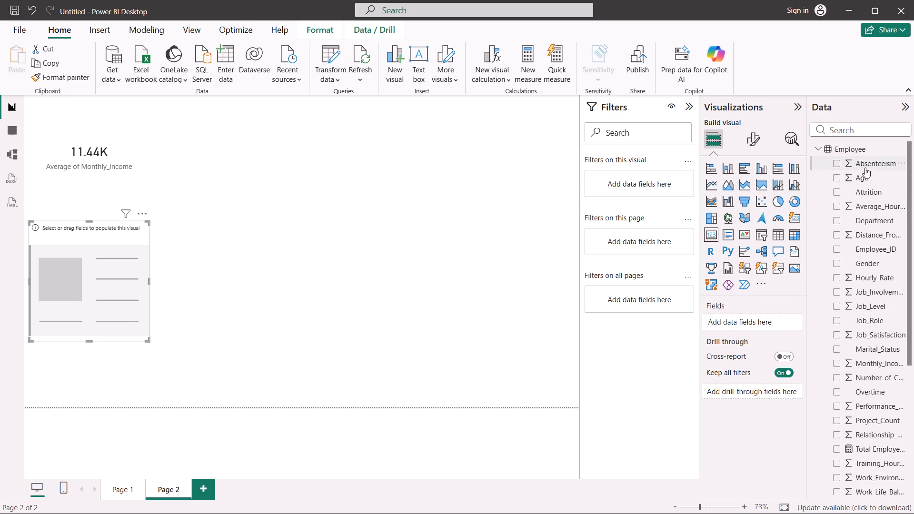
click(867, 206)
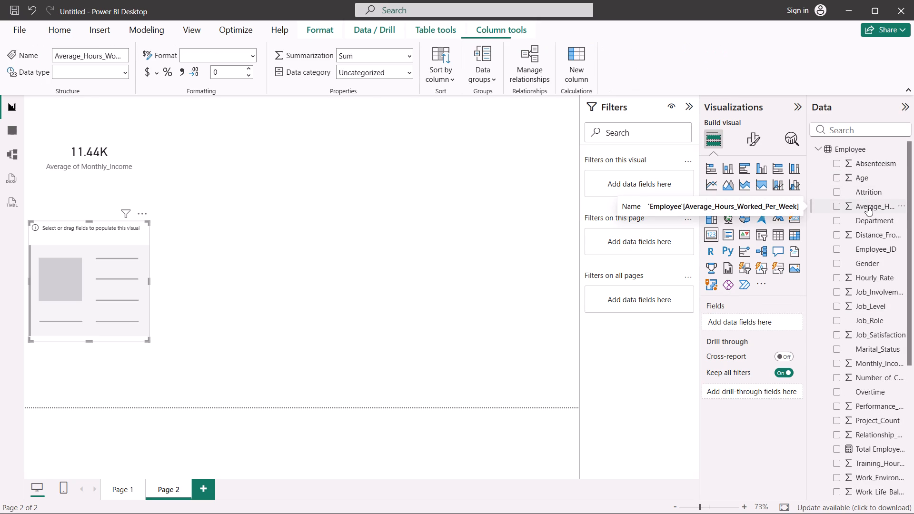
drag(867, 206, 601, 227)
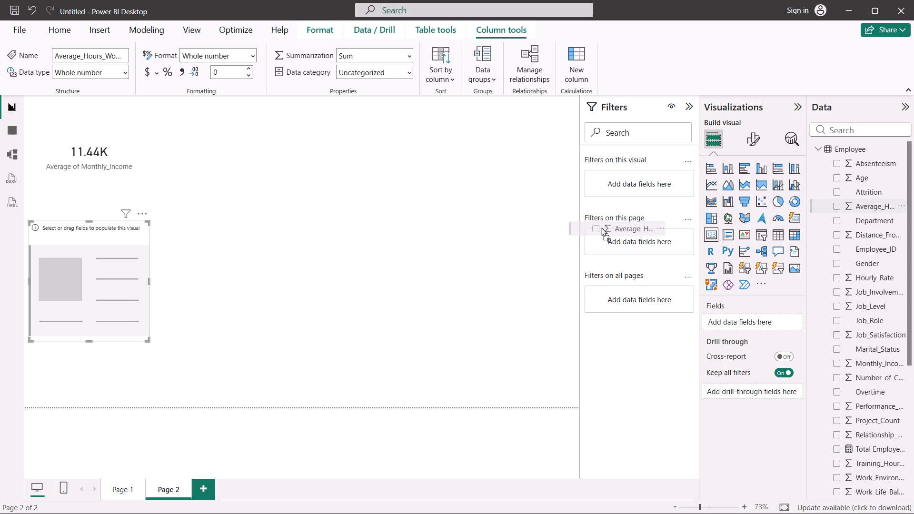
drag(601, 227, 230, 254)
drag(230, 254, 100, 256)
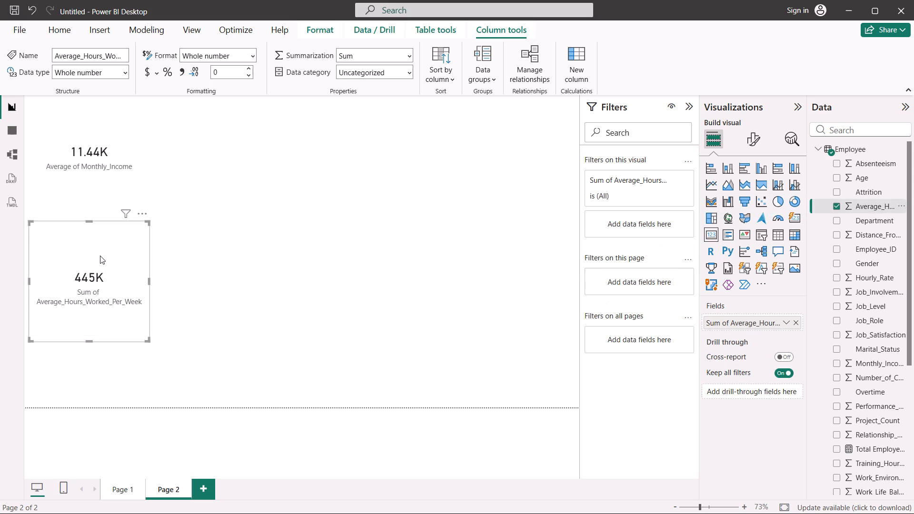
click(787, 322)
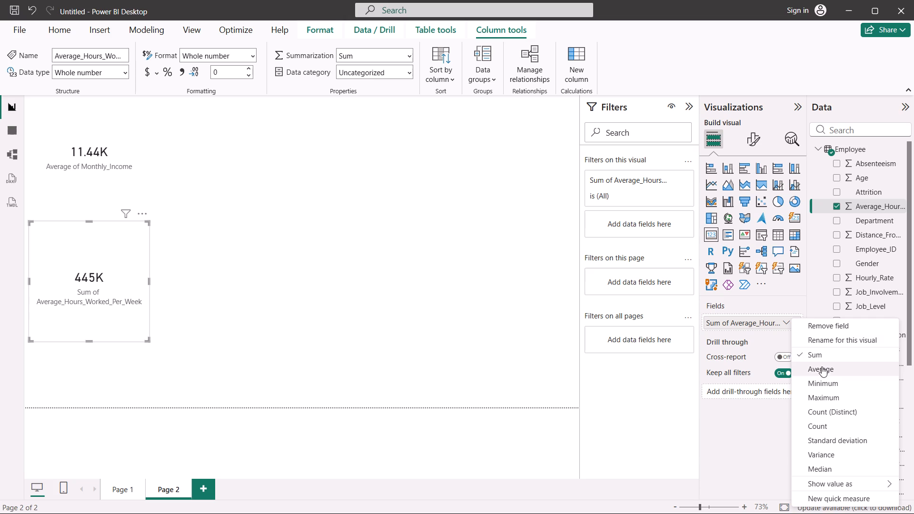
click(822, 367)
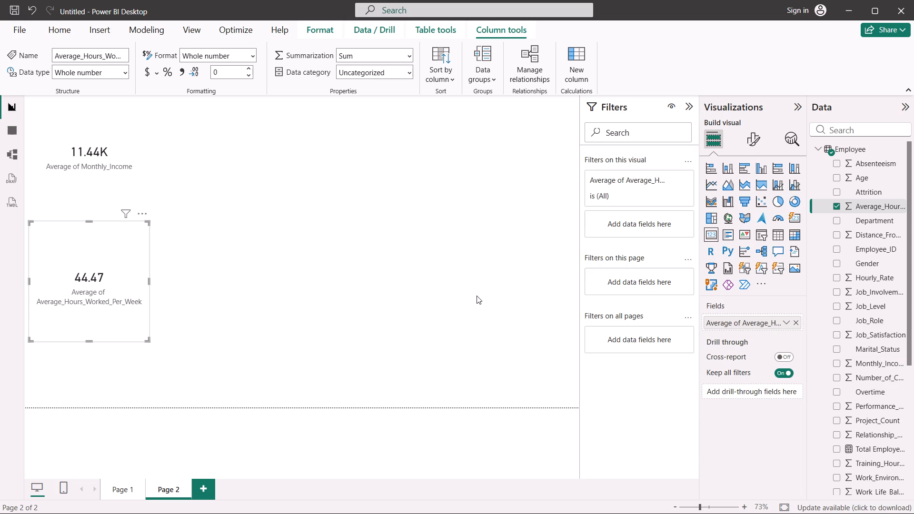
Add a Matrix visual below the hours card with Employee Job_Role as rows, Job_Level as columns and Monthly_Income as values.
click(376, 285)
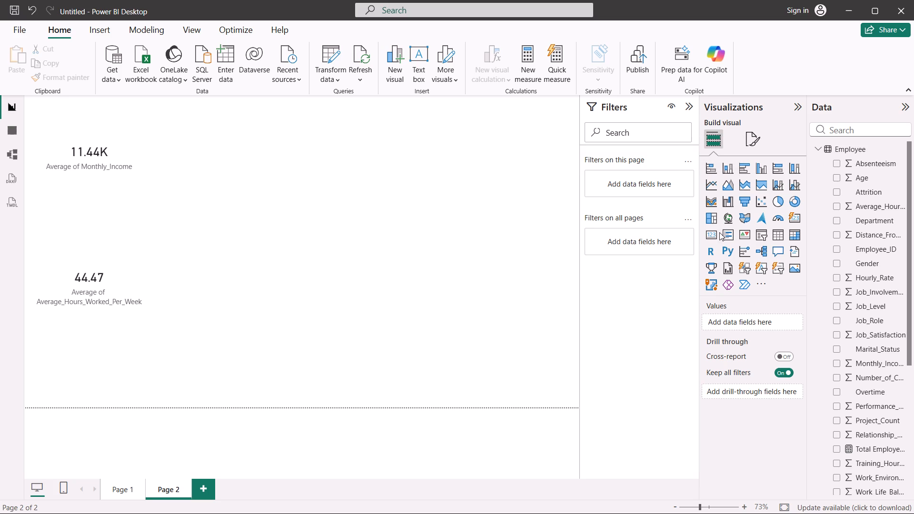
click(792, 234)
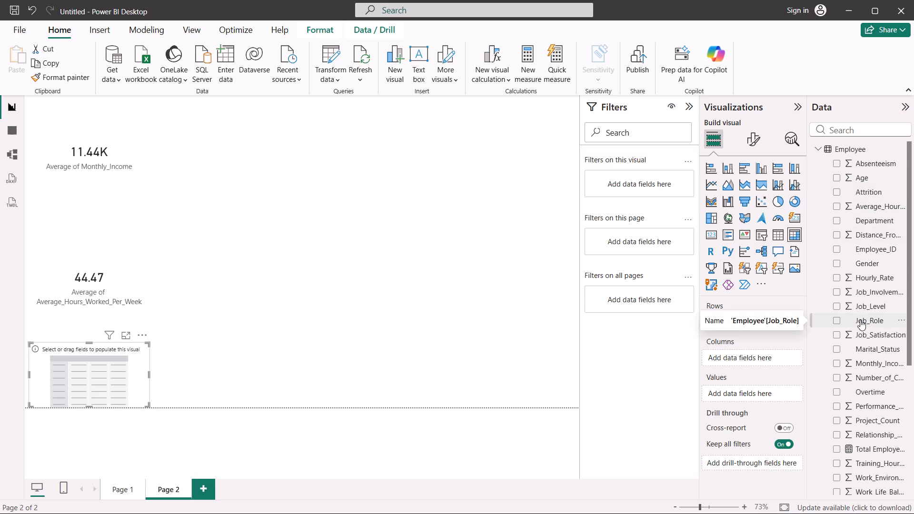
drag(860, 320, 743, 322)
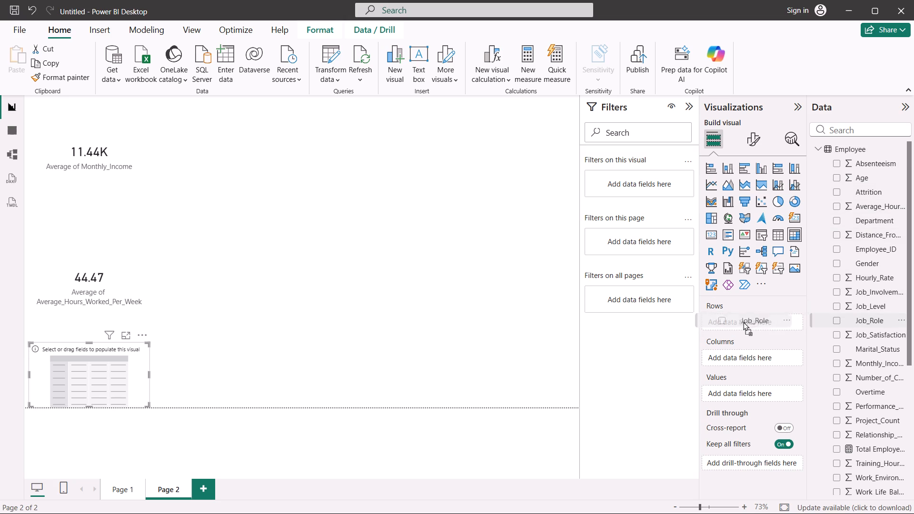
drag(743, 322, 740, 326)
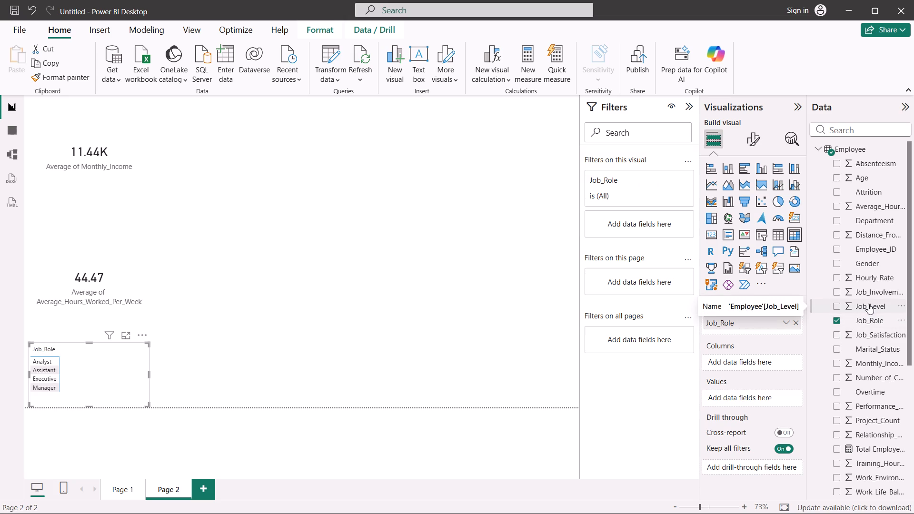
drag(868, 304, 813, 322)
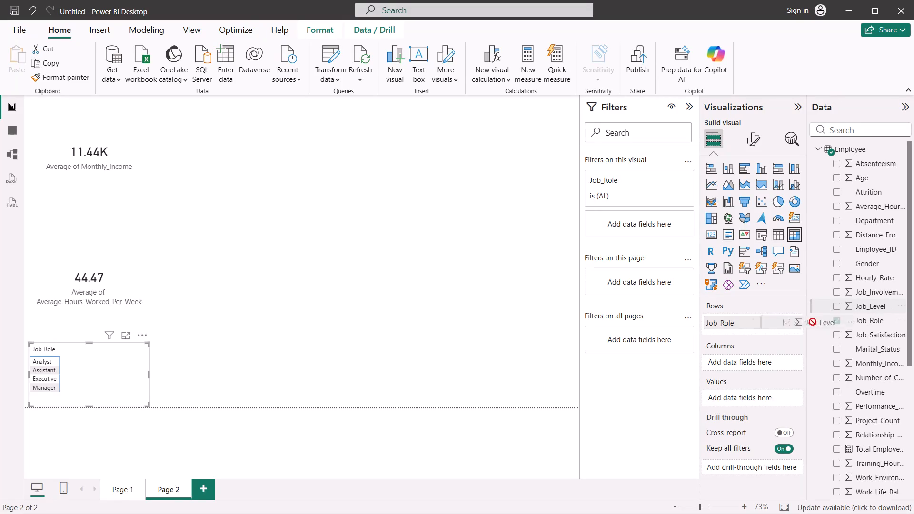
drag(813, 322, 758, 361)
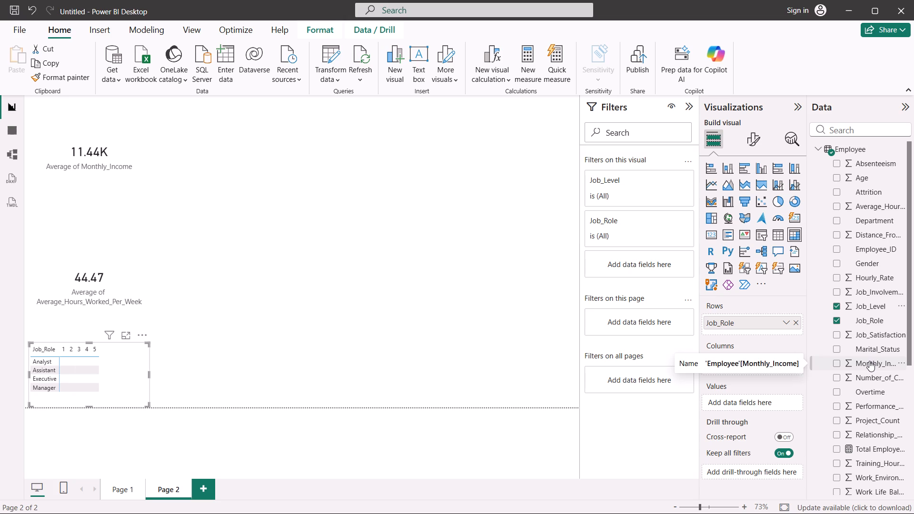
drag(869, 361, 814, 368)
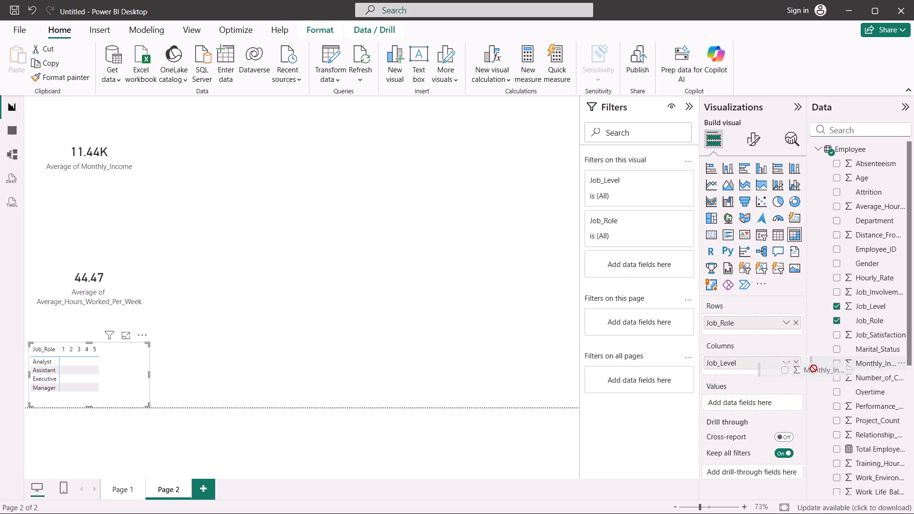
drag(814, 368, 796, 396)
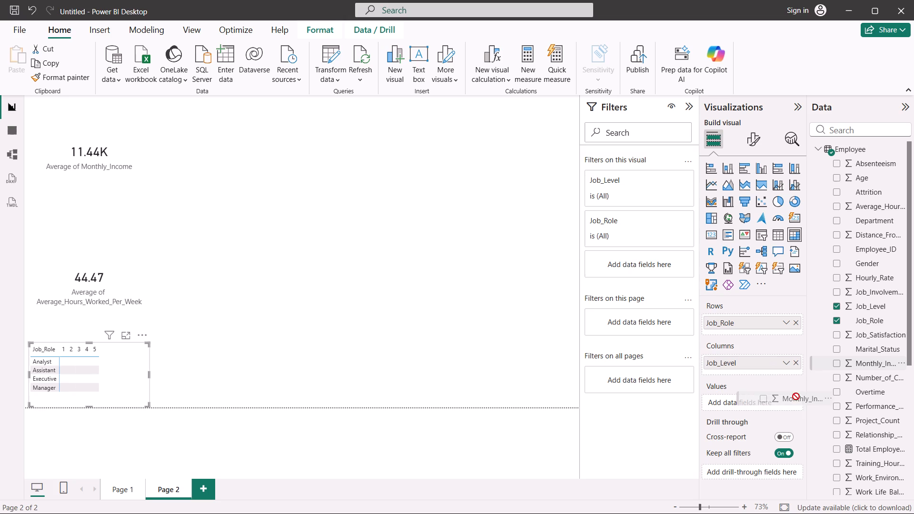
drag(796, 396, 775, 388)
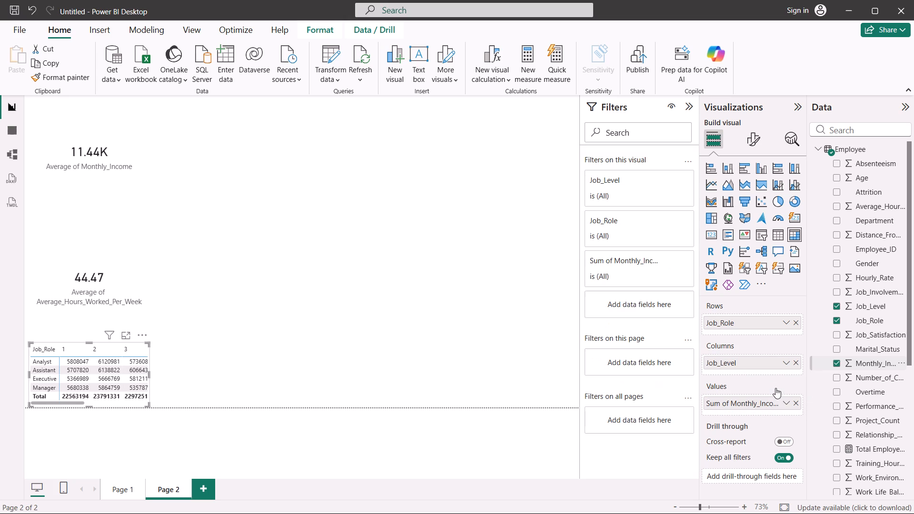
Change the matrix's Monthly_Income aggregation to Average.
click(785, 405)
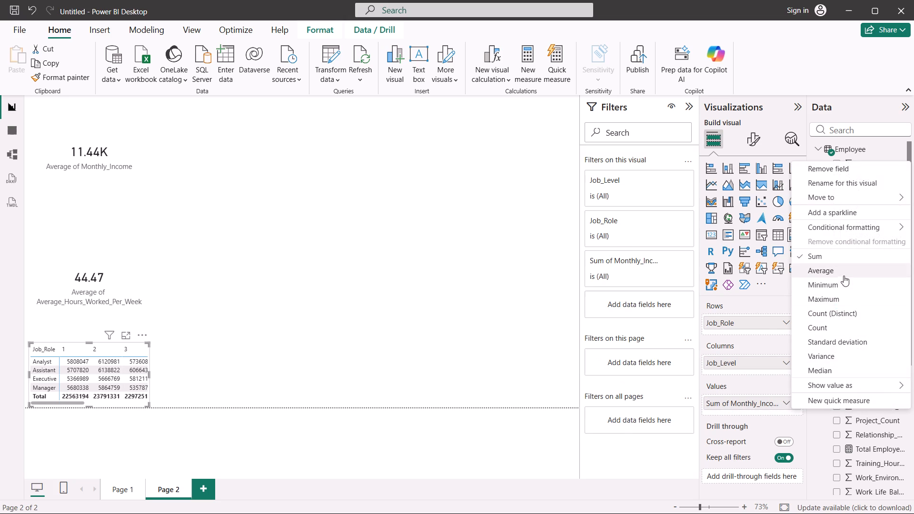
click(836, 272)
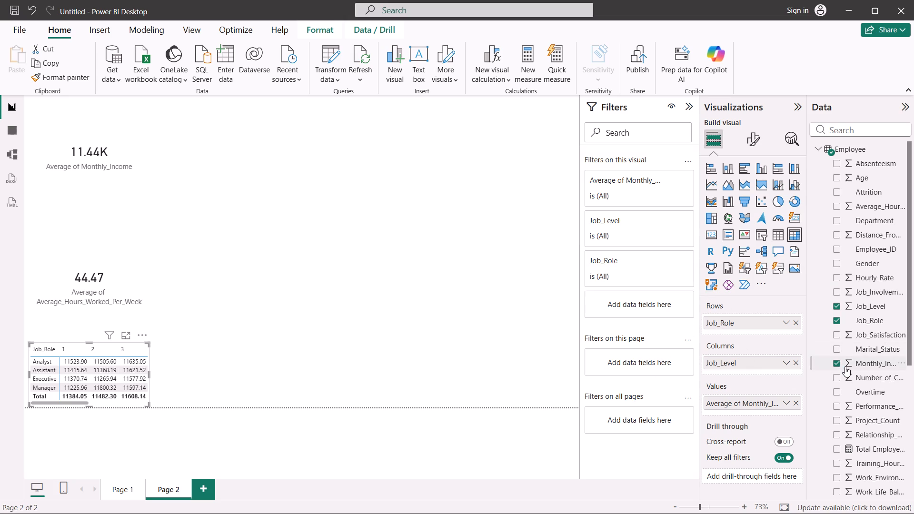
Add the Predicted Attrition Count measure from the Predictions table to the matrix values, ahead of average Monthly_Income.
scroll(860, 437, down, 2)
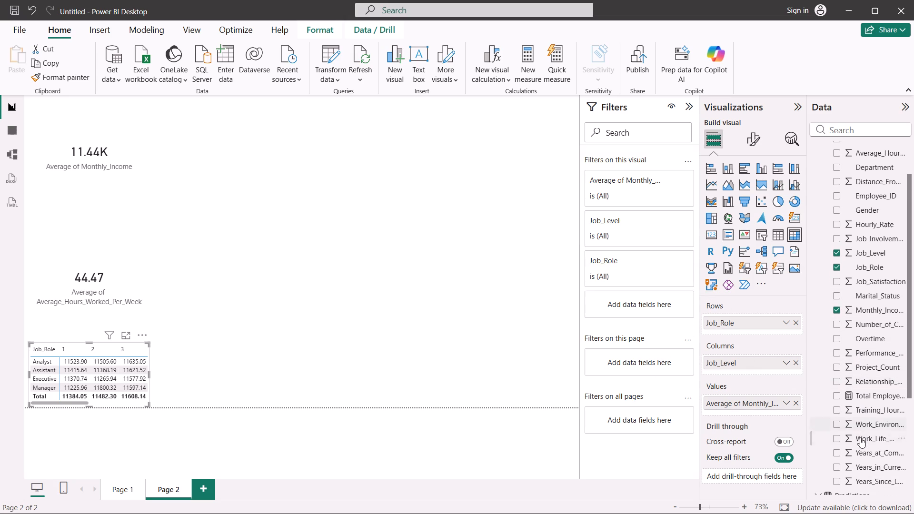
scroll(860, 437, down, 1)
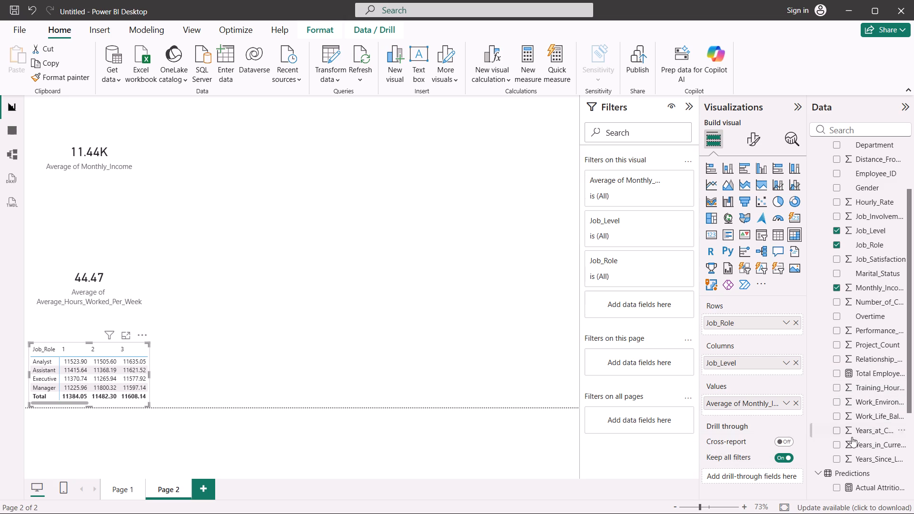
click(837, 471)
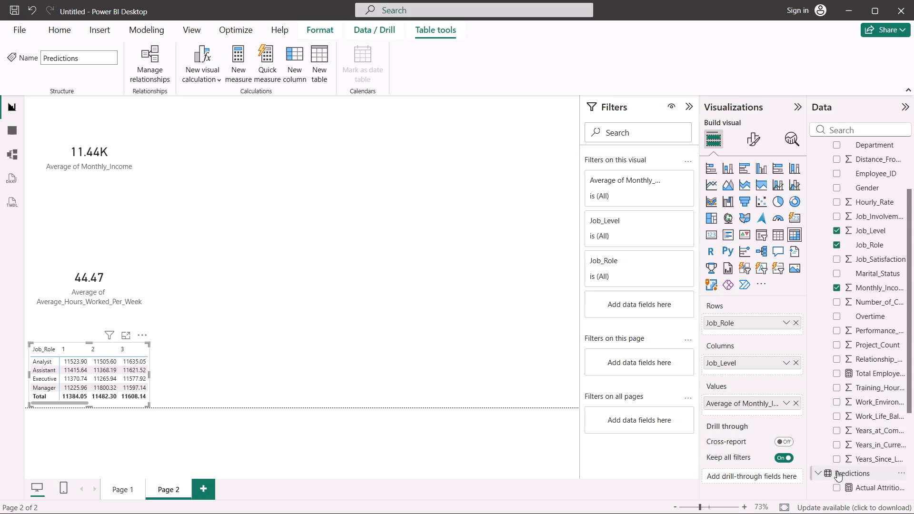
scroll(869, 441, down, 2)
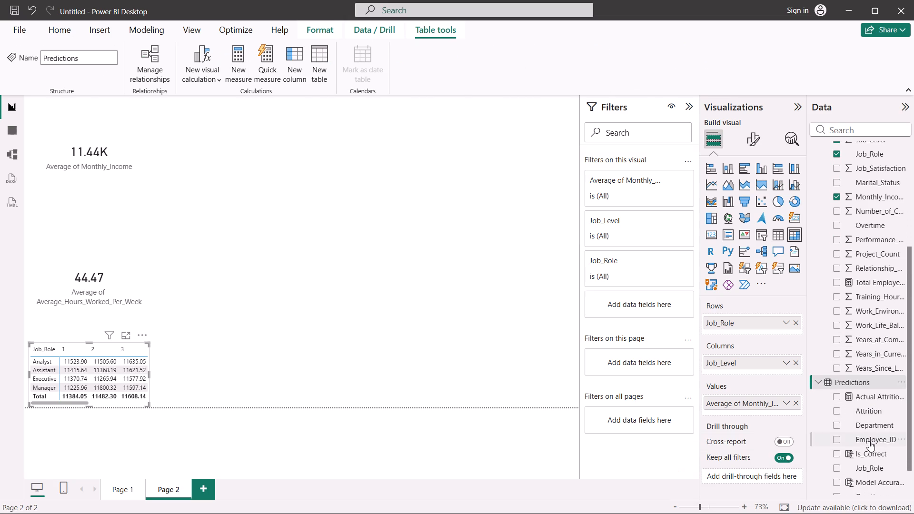
scroll(869, 441, down, 1)
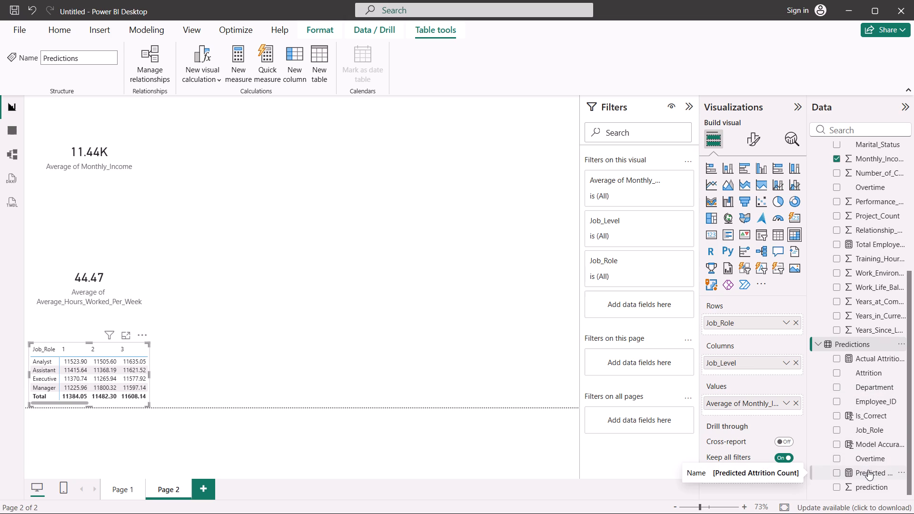
drag(868, 470, 758, 399)
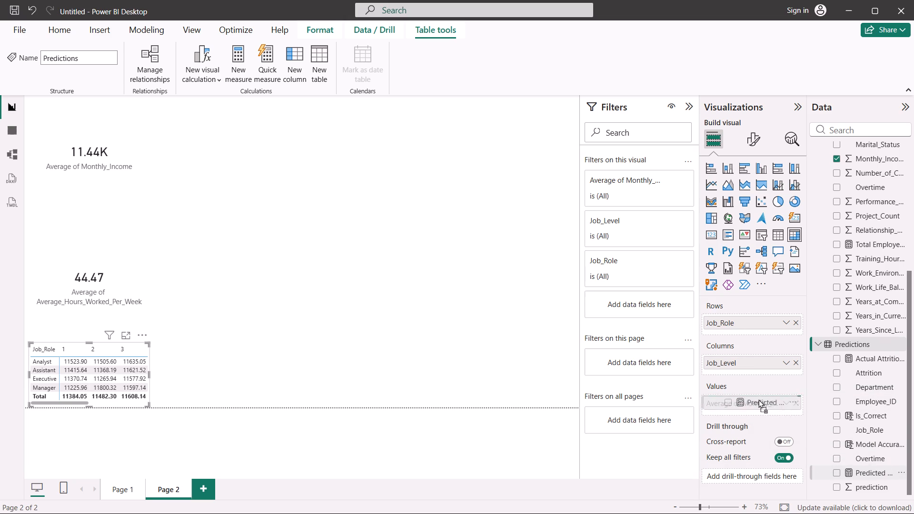
drag(758, 399, 758, 400)
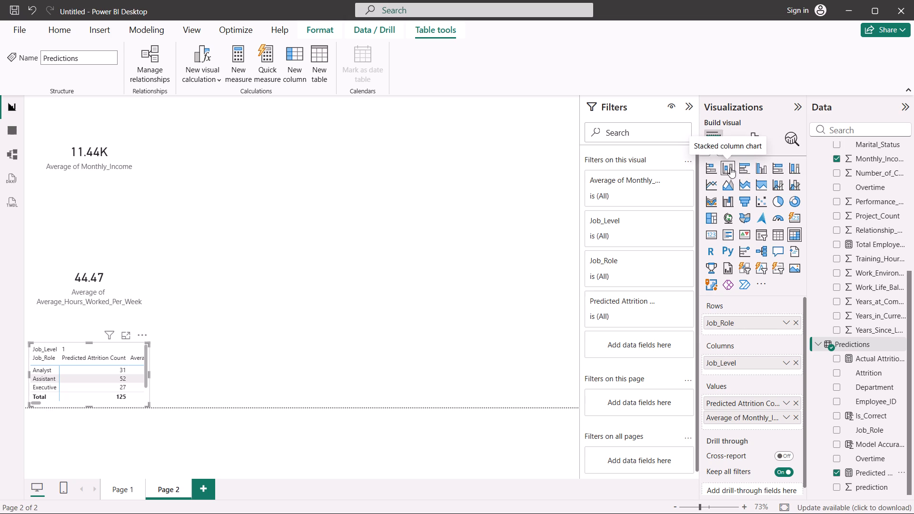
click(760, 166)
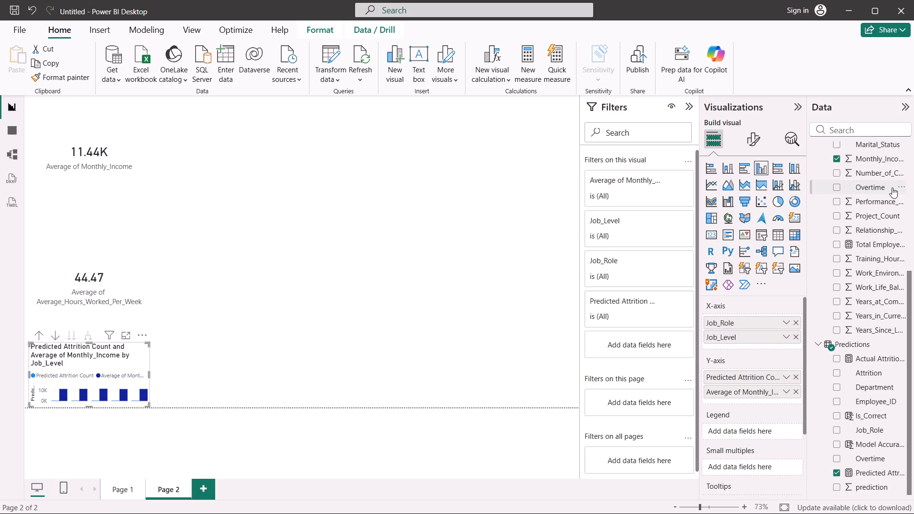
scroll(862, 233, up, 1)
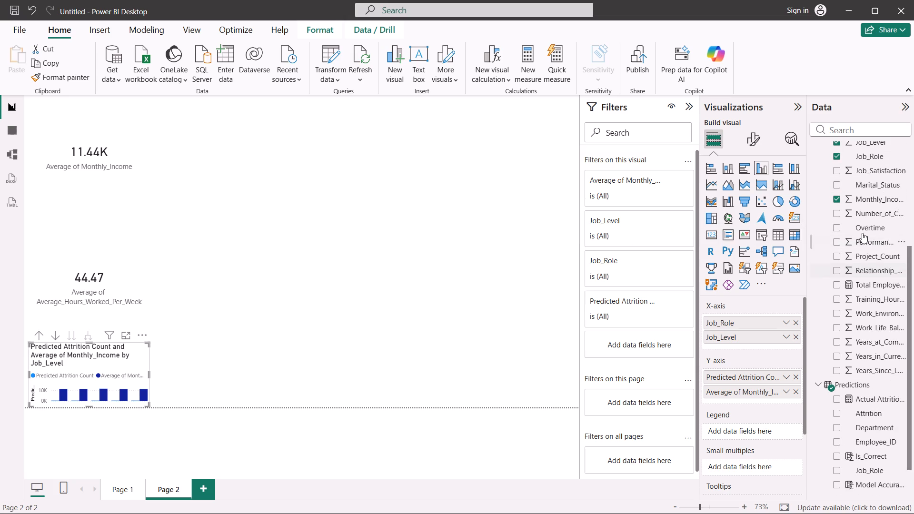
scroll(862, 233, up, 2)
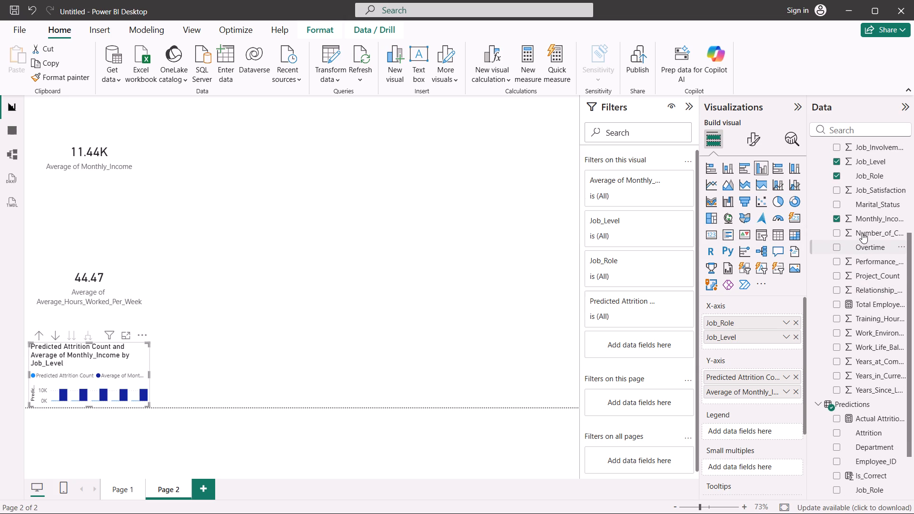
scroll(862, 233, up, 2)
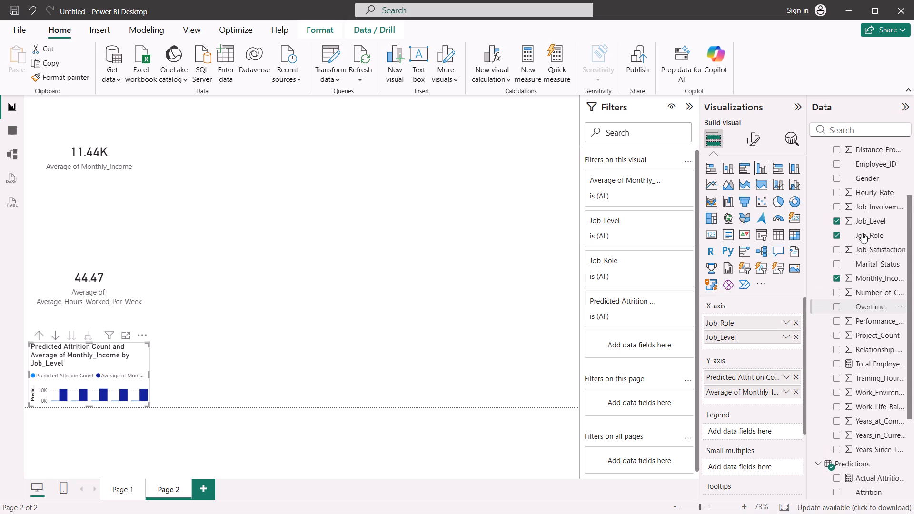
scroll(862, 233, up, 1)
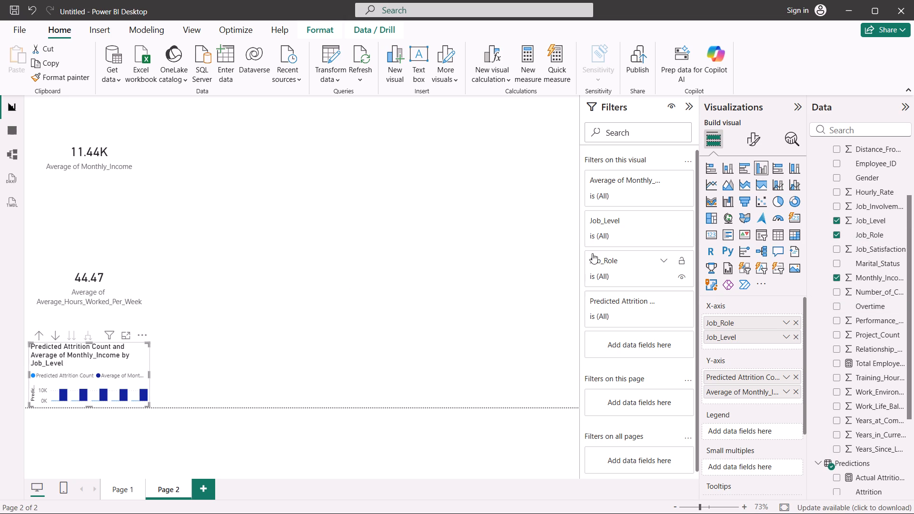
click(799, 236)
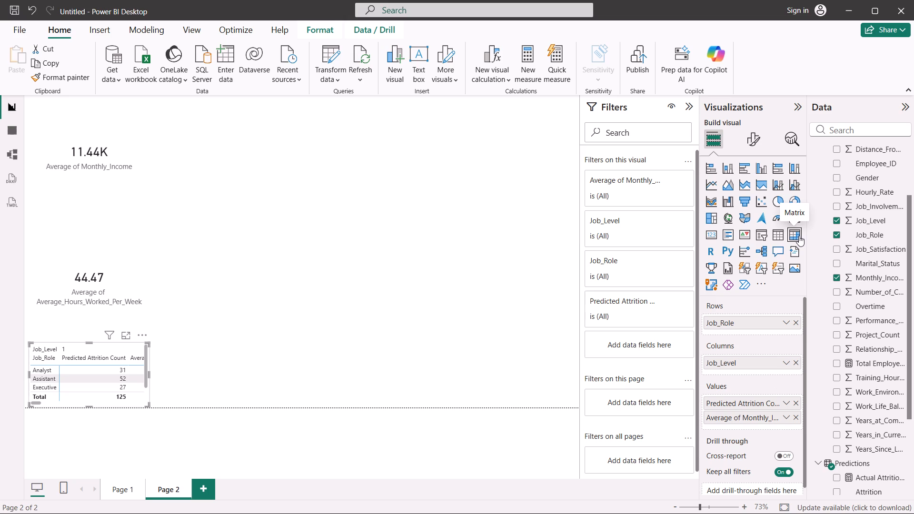
Add a separate clustered column chart beside the income card, showing Training_Hours_Last_Year from the Employee table on the Y-axis.
click(386, 199)
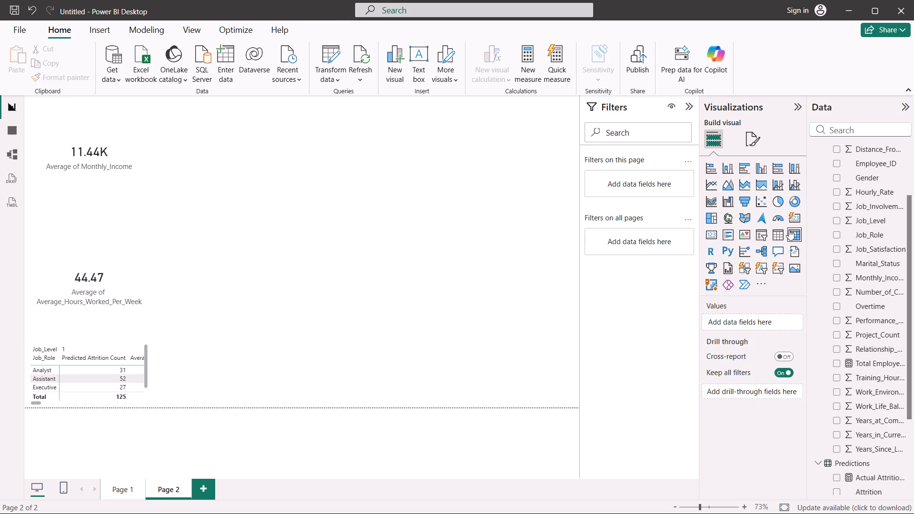
click(766, 170)
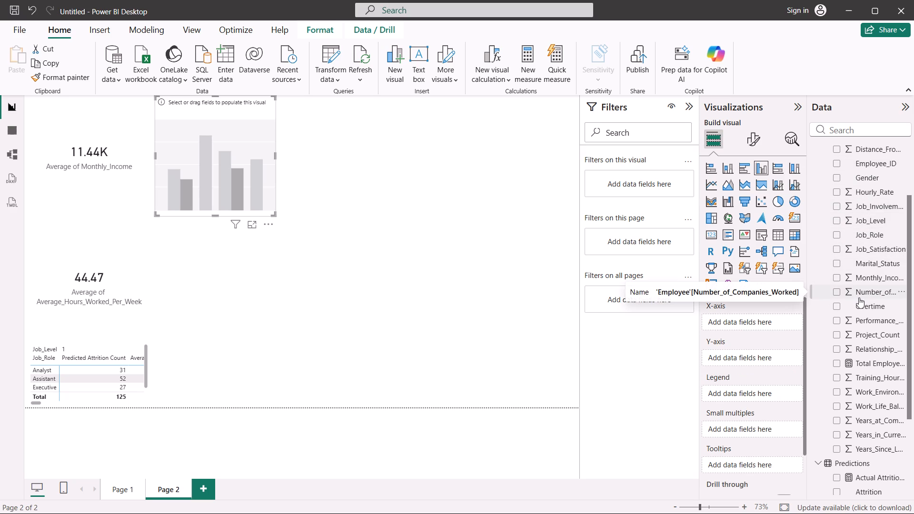
scroll(889, 235, up, 1)
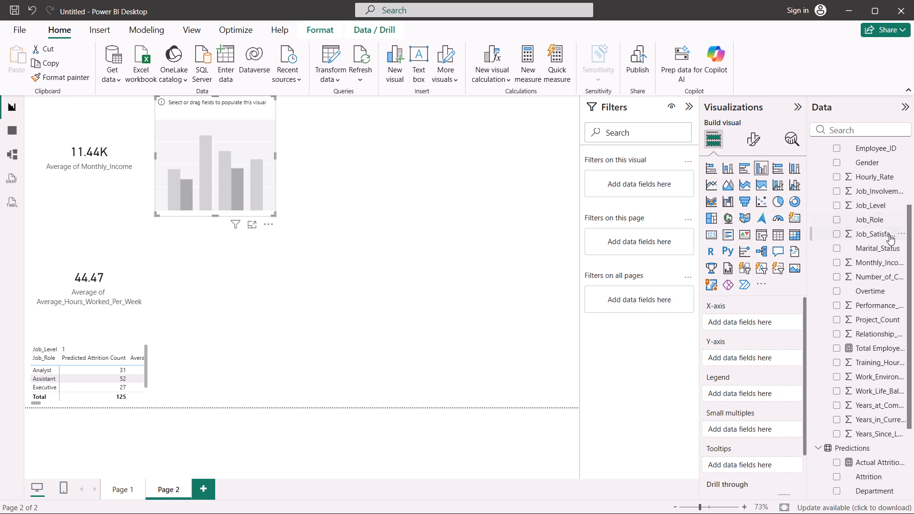
scroll(889, 235, up, 4)
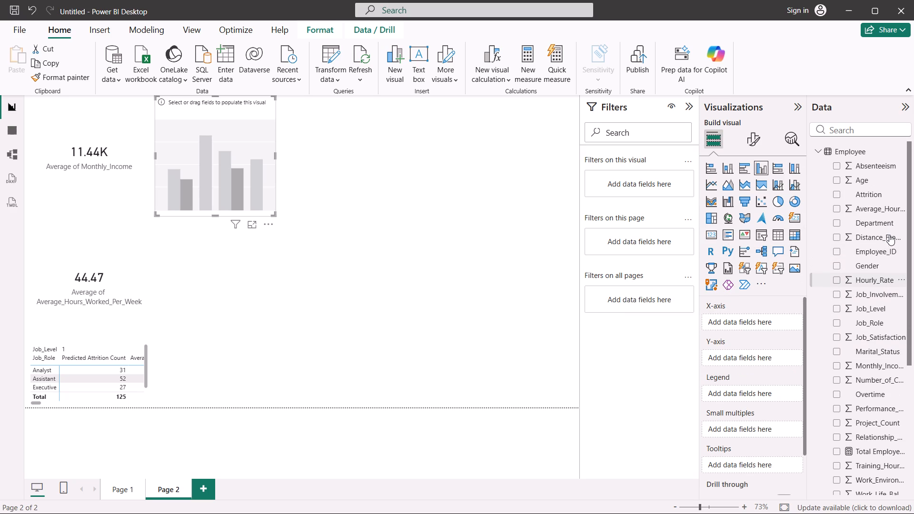
scroll(889, 235, down, 1)
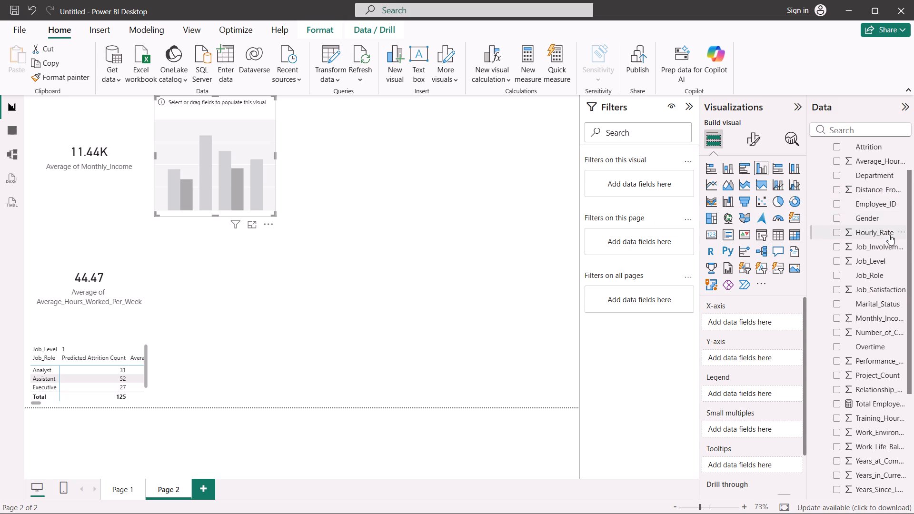
scroll(889, 235, down, 1)
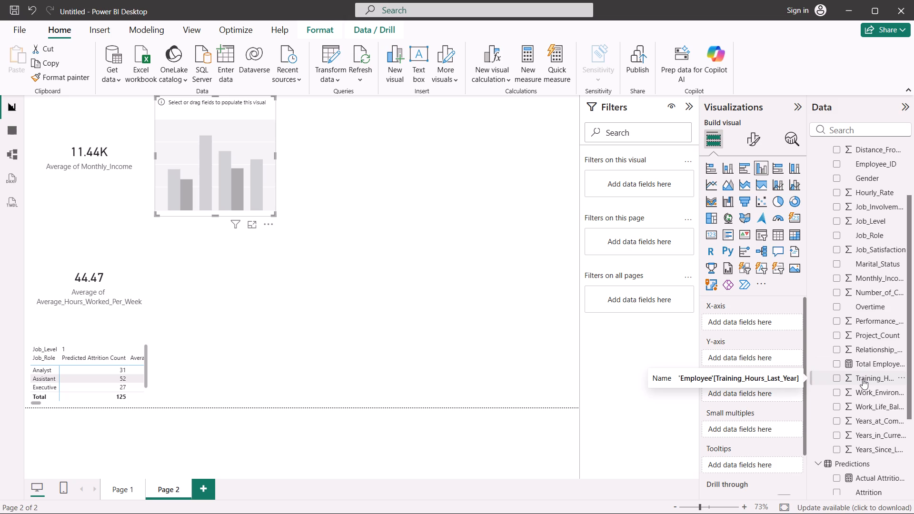
drag(863, 379, 291, 377)
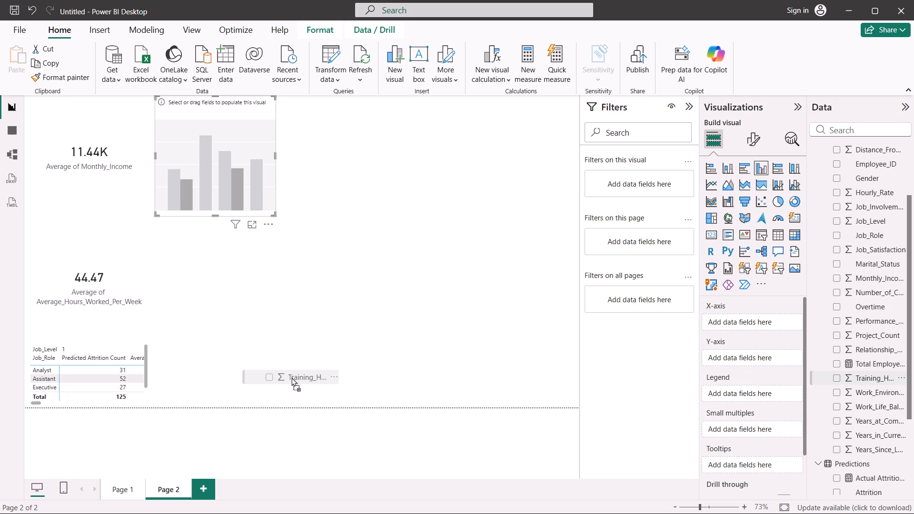
drag(291, 377, 204, 129)
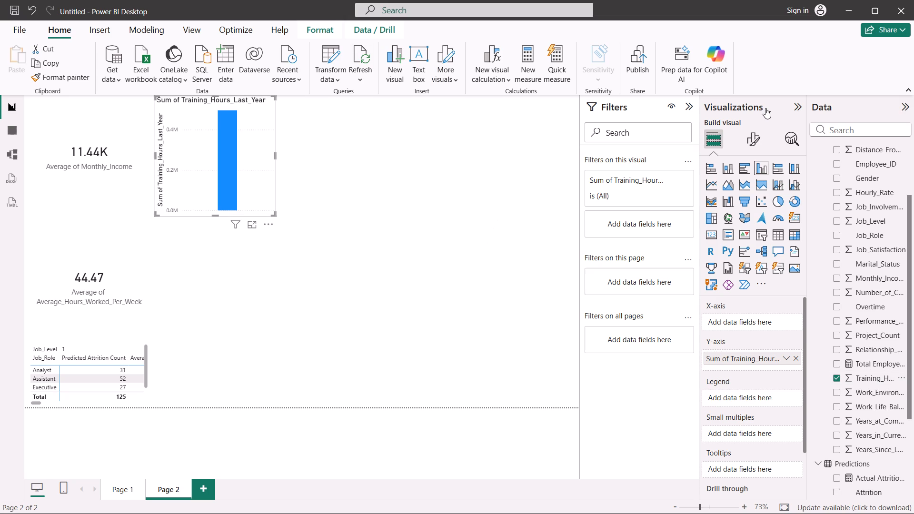
Add the Actual Attrition Count measure from the Predictions table to the training hours column chart.
scroll(833, 363, down, 2)
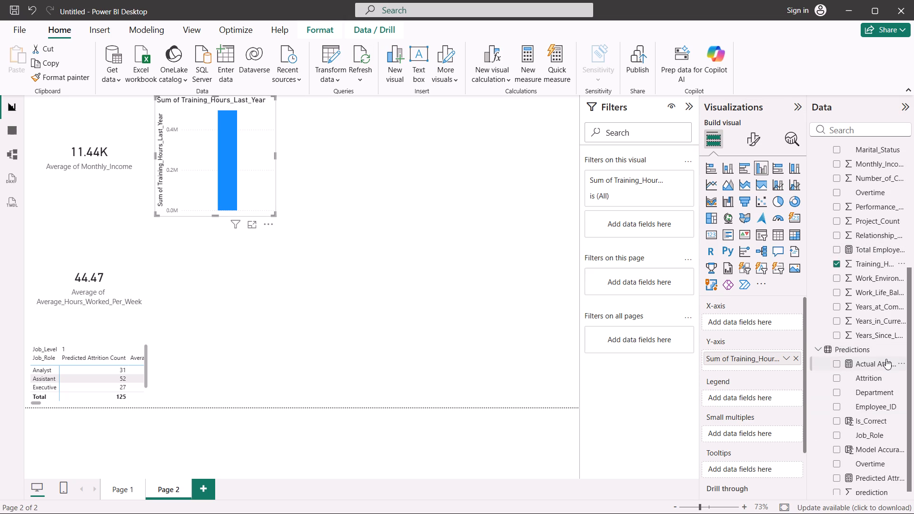
drag(886, 359, 440, 288)
drag(440, 288, 247, 194)
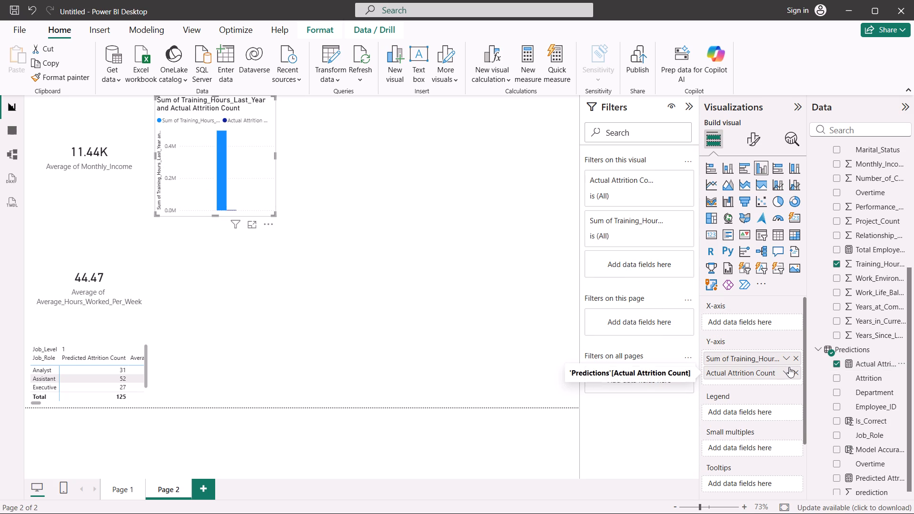
Move Training_Hours_Last_Year from the Y-axis to the X-axis of the column chart, keeping Actual Attrition Count on the Y-axis.
drag(768, 359, 768, 353)
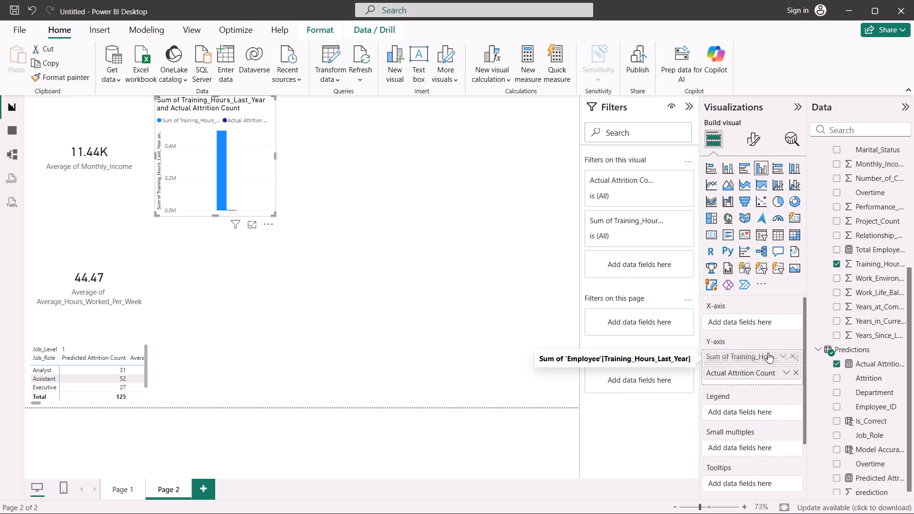
drag(768, 353, 763, 319)
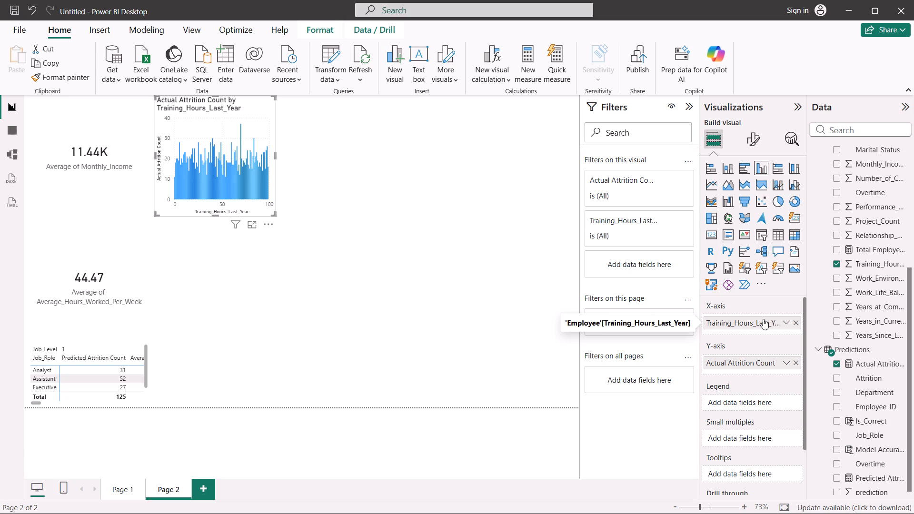
click(456, 244)
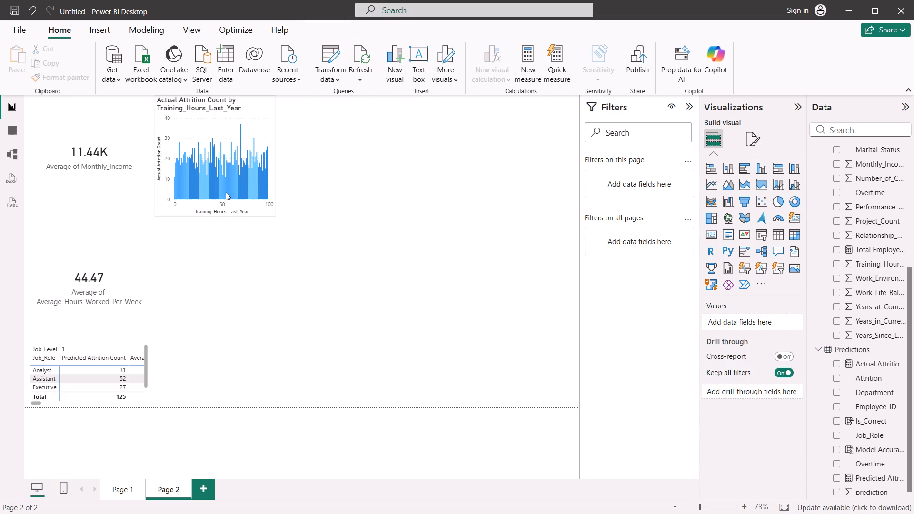
Check cross-filtering on the page by selecting a single column near the middle of the training hours chart, and clear the selection.
click(227, 193)
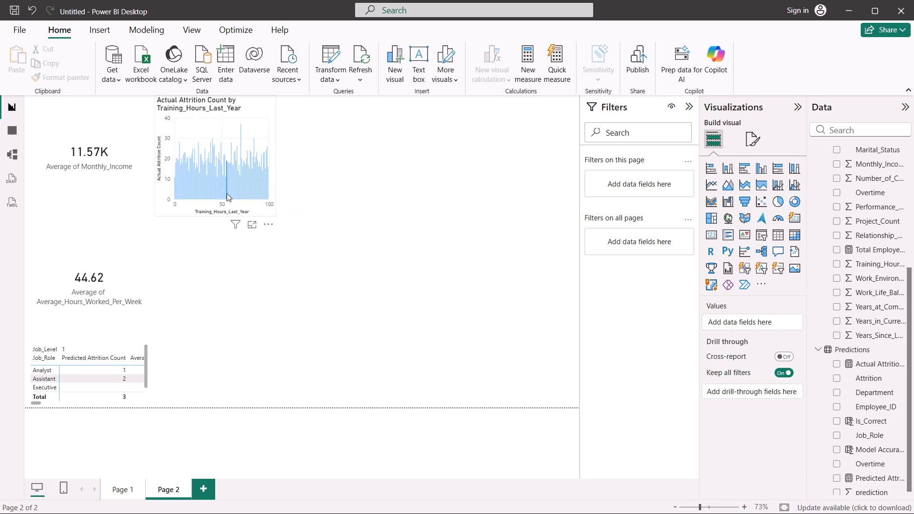
click(292, 176)
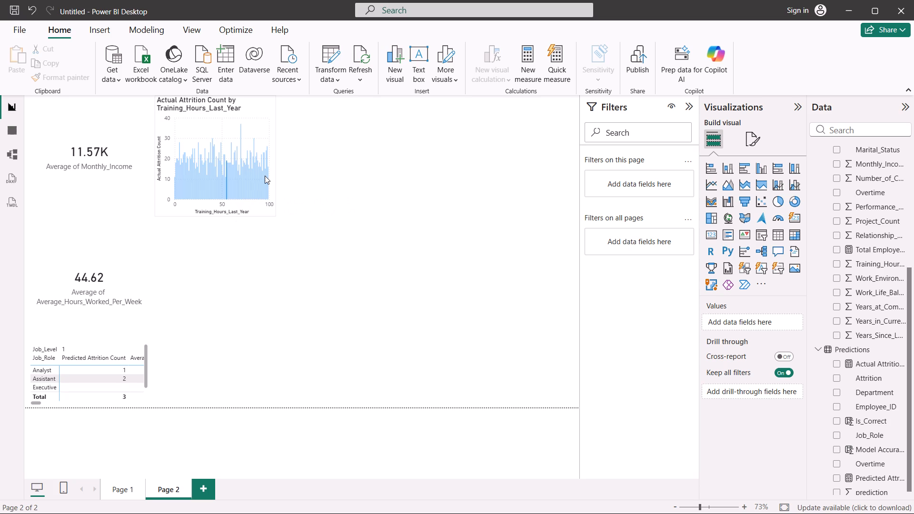
click(265, 176)
click(261, 117)
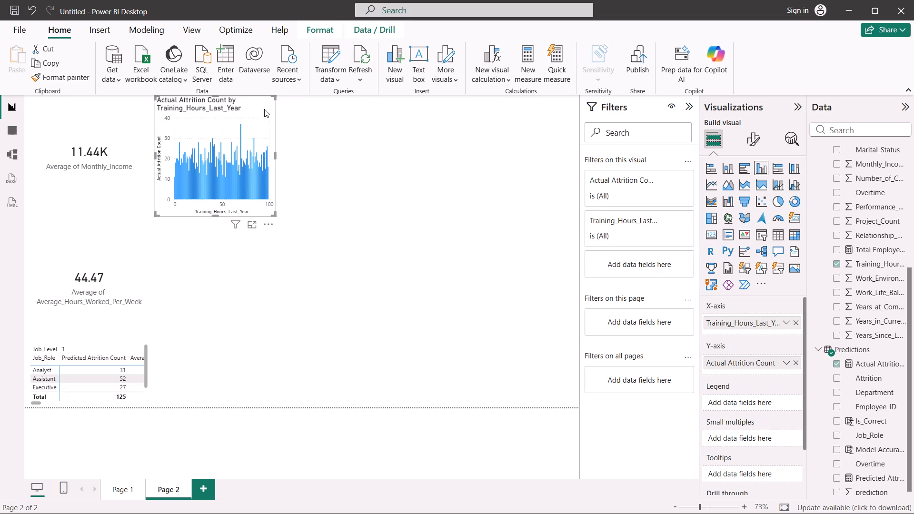
click(345, 179)
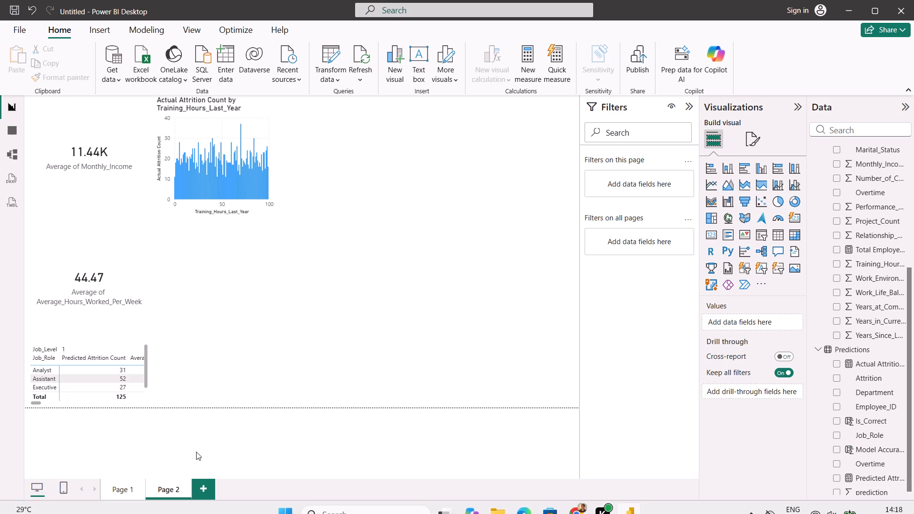
Add a third blank page to the report.
click(205, 483)
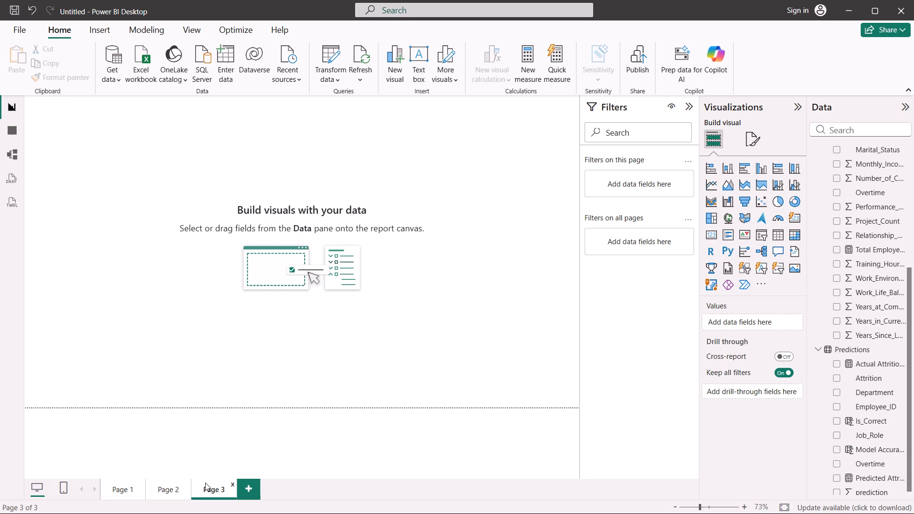
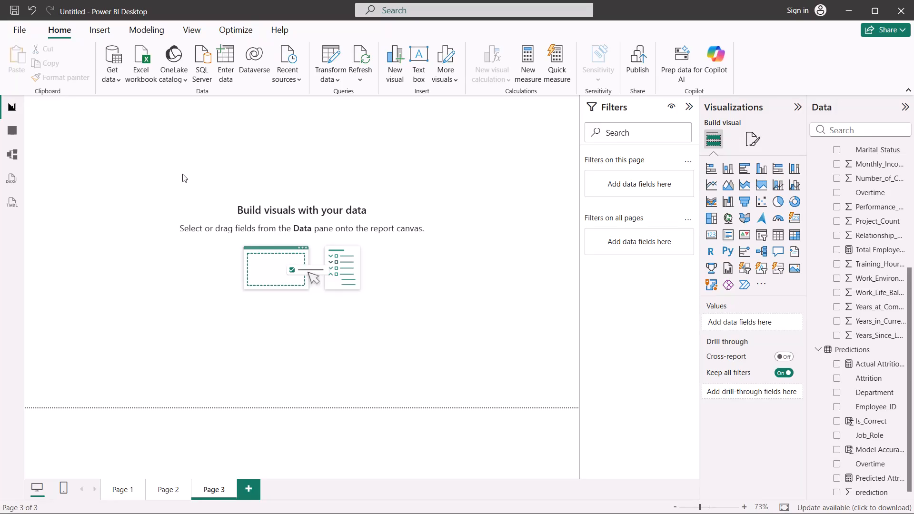
Add a card to Page 3 showing Model Accuracy % from the Predictions table.
click(182, 174)
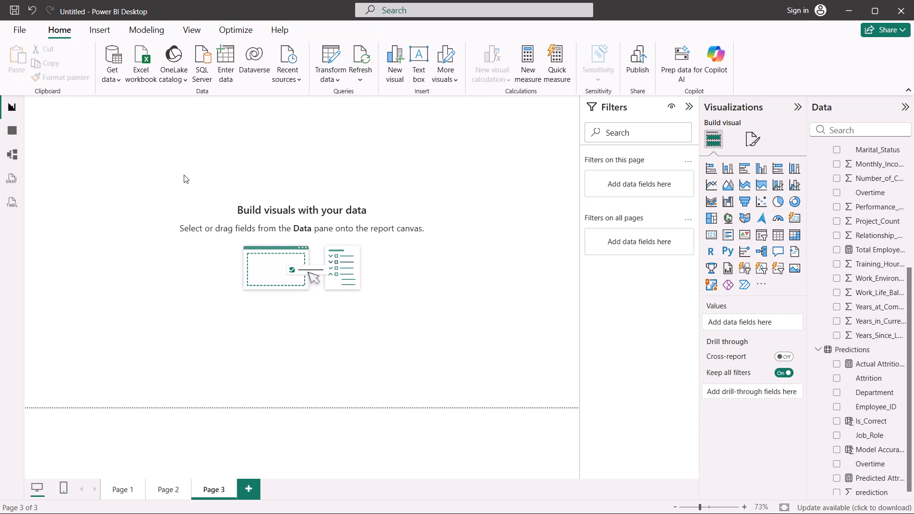
click(716, 236)
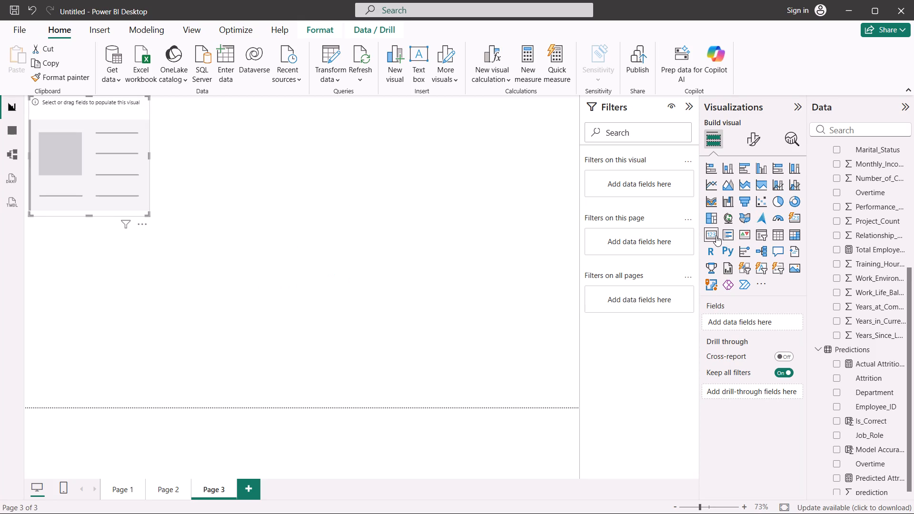
click(716, 236)
scroll(854, 320, down, 1)
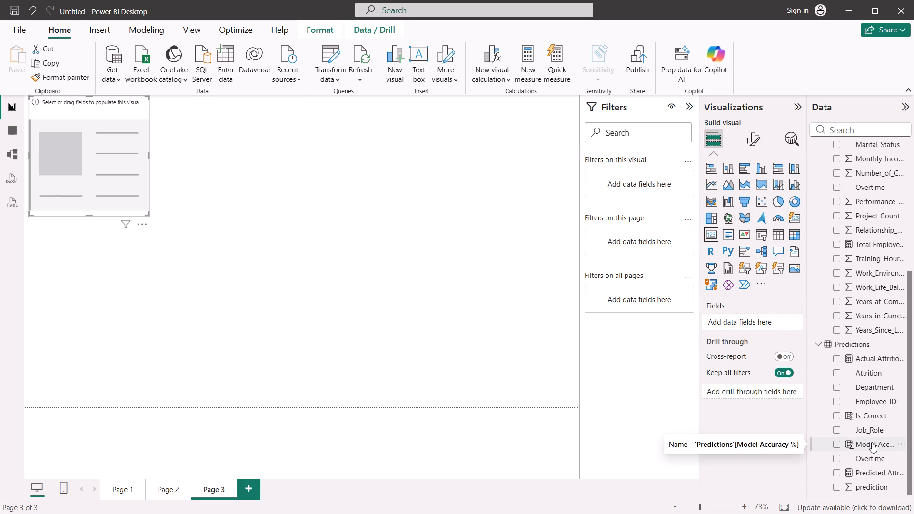
drag(872, 442, 83, 154)
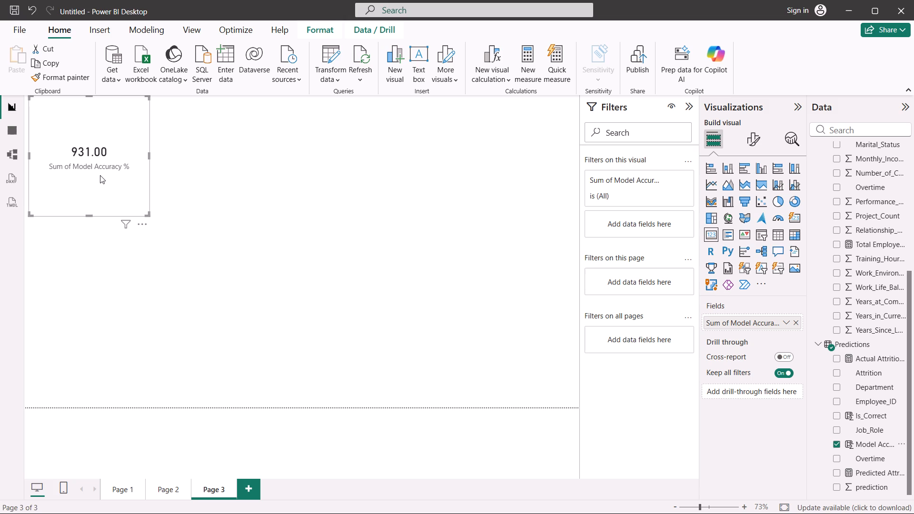
click(220, 169)
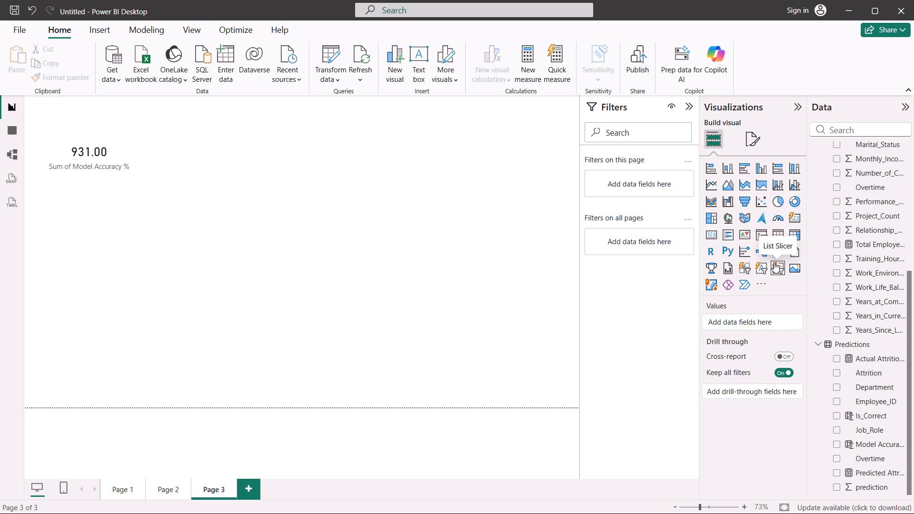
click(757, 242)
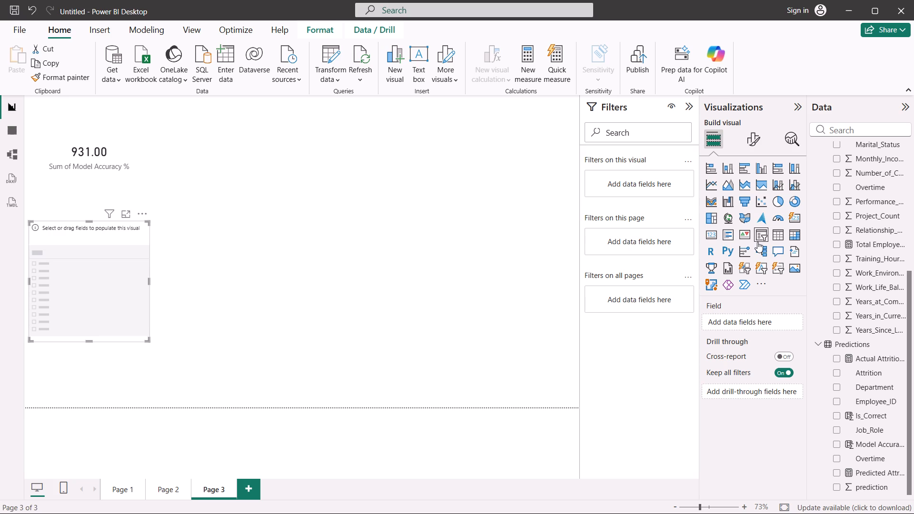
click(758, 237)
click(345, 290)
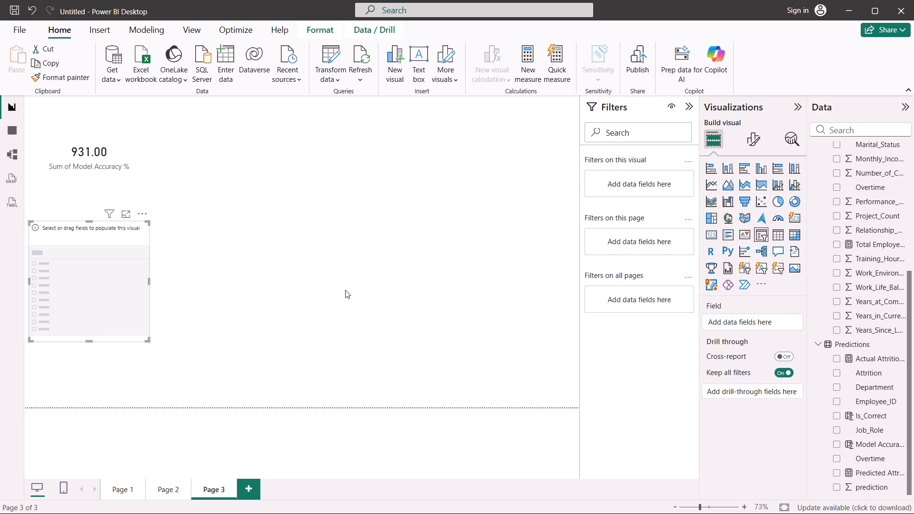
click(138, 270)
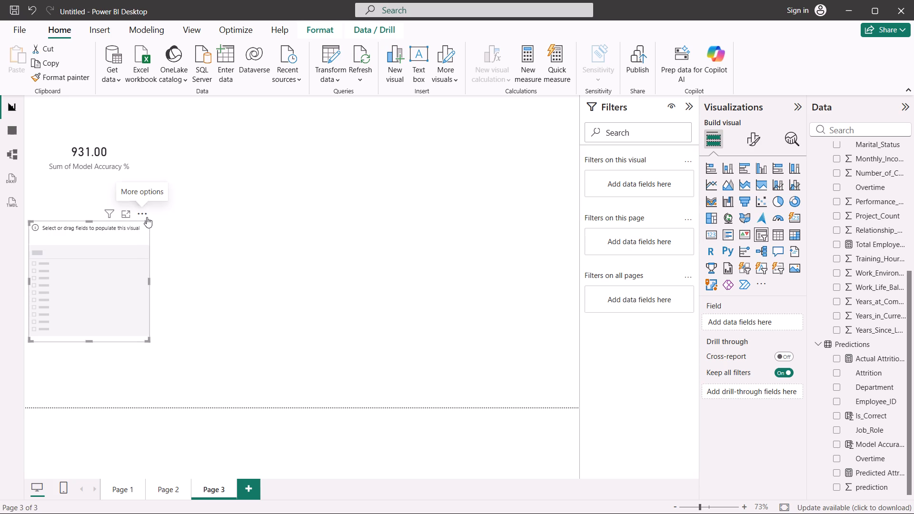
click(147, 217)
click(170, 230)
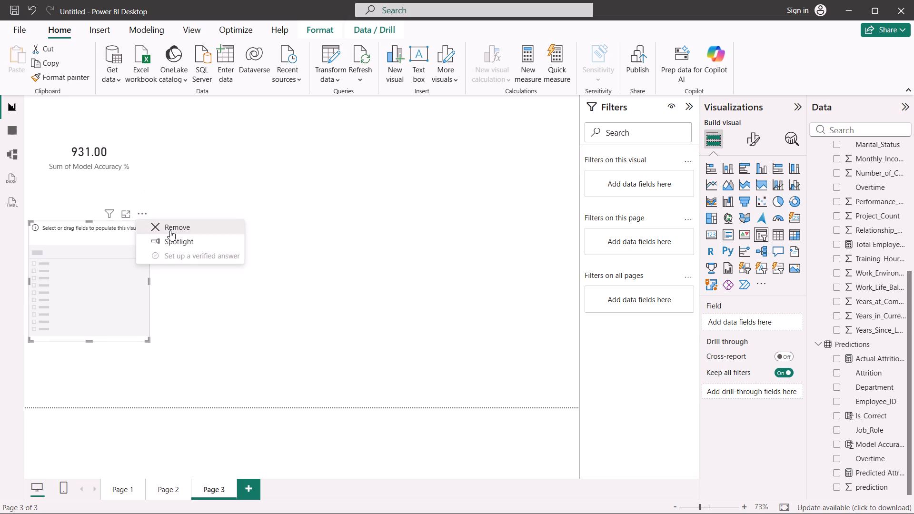
On Page 1, convert the Department button selector into a standard Slicer visual.
click(120, 488)
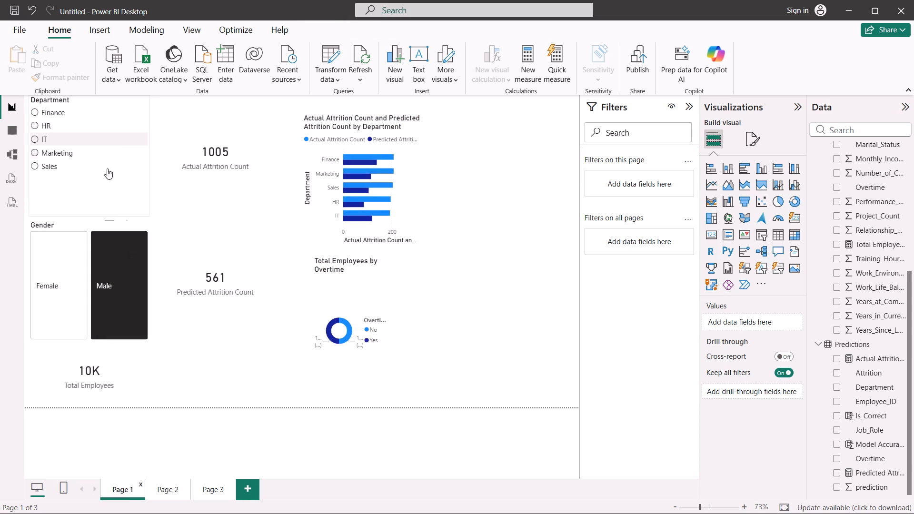
click(99, 188)
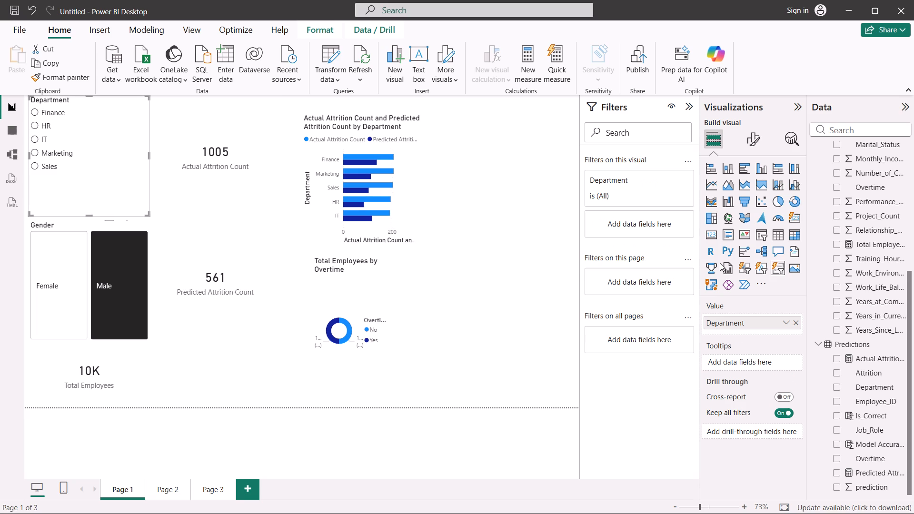
click(762, 233)
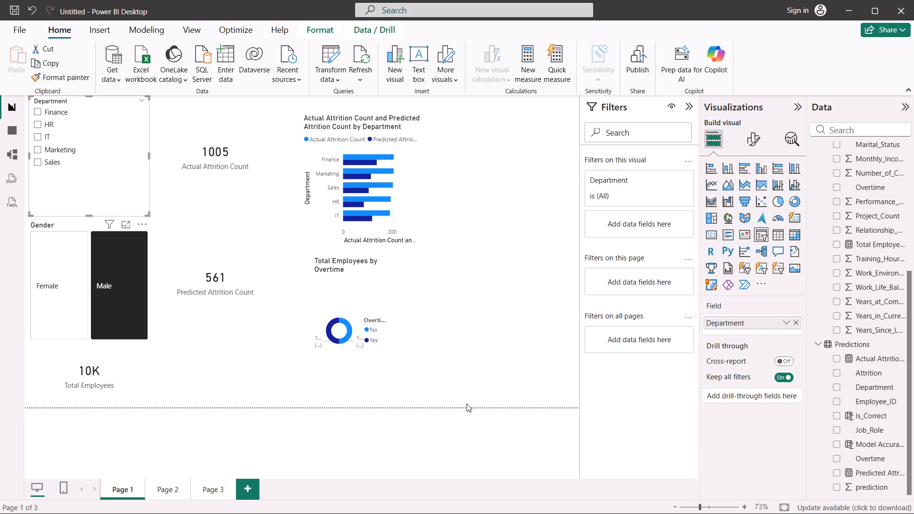
click(468, 385)
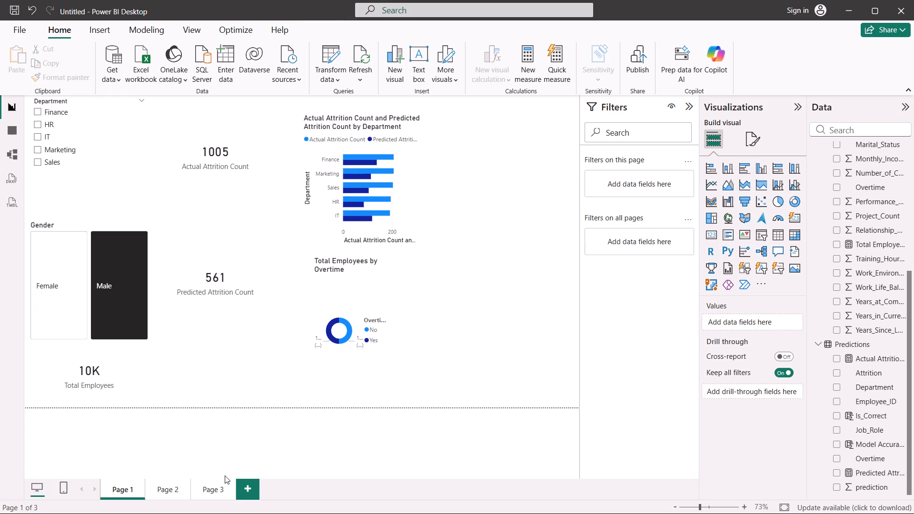
On Page 3, set the Model Accuracy % card's aggregation to Average.
click(215, 492)
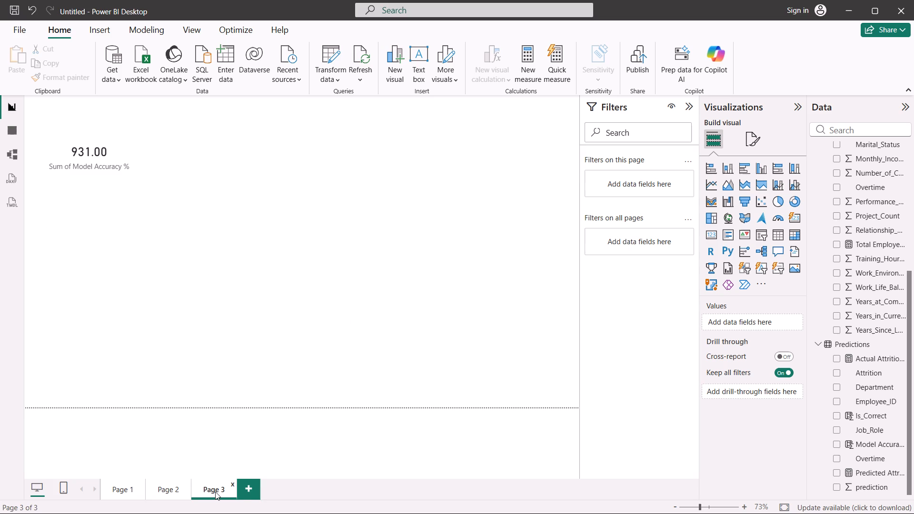
click(79, 157)
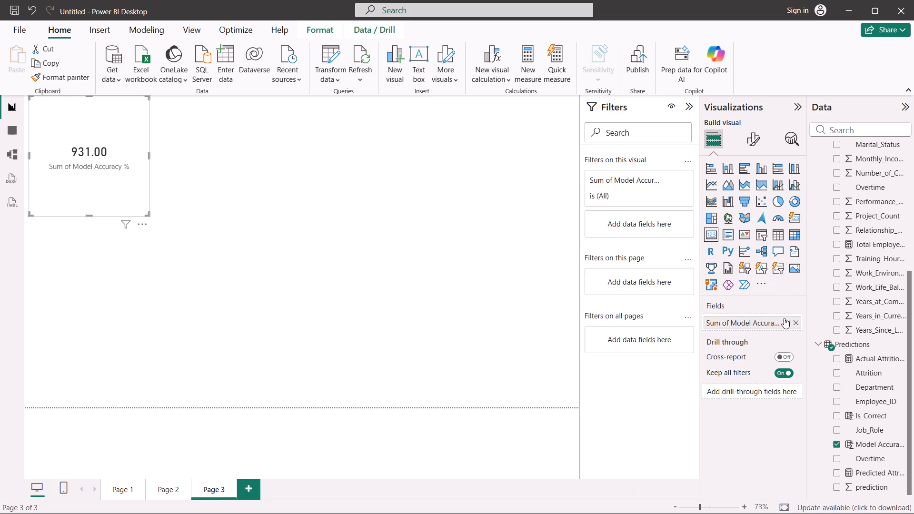
click(784, 318)
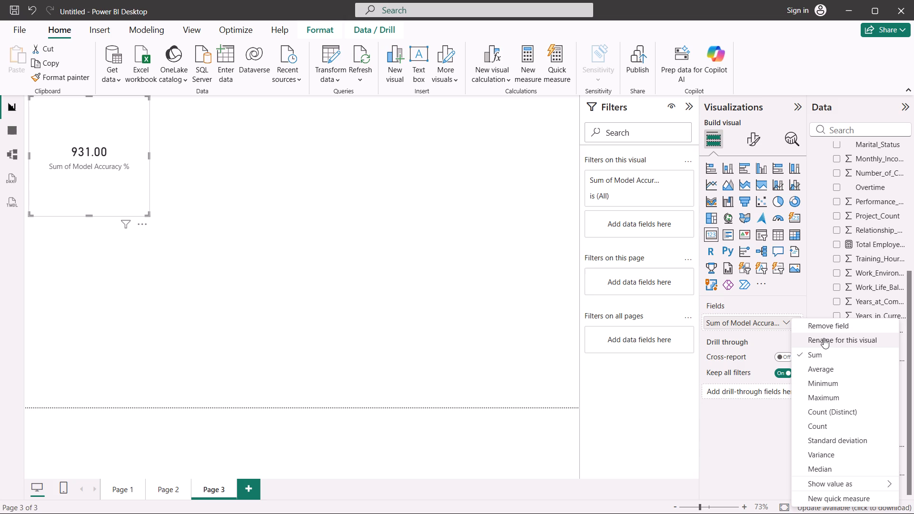
click(813, 365)
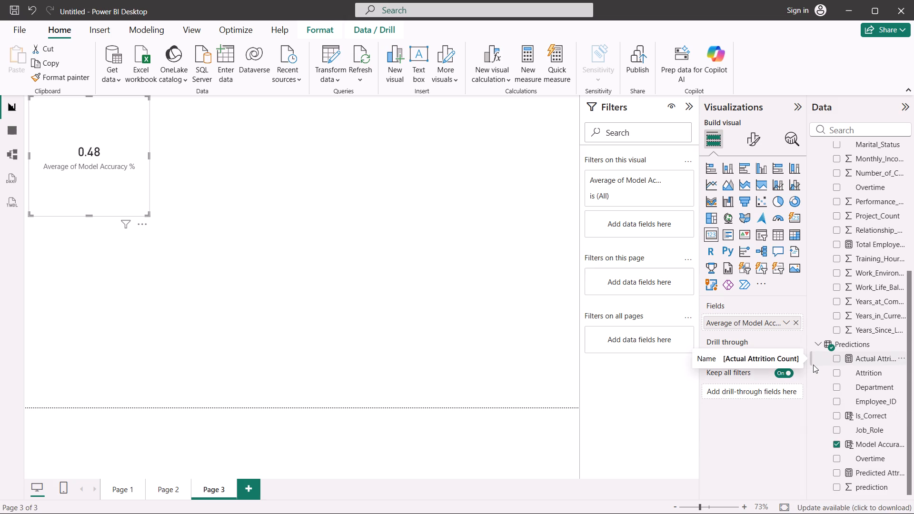
click(536, 380)
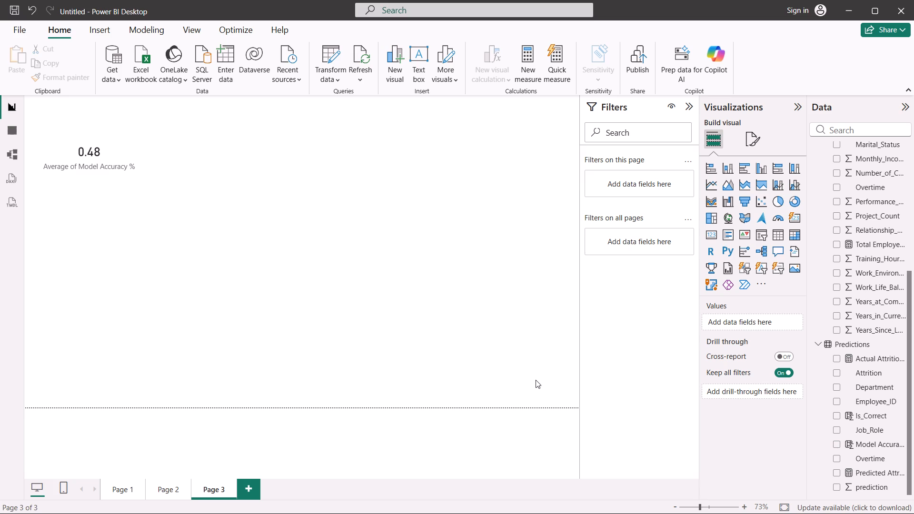
Add a matrix below the accuracy card with Attrition as rows and prediction as columns, both from the Predictions table.
click(796, 230)
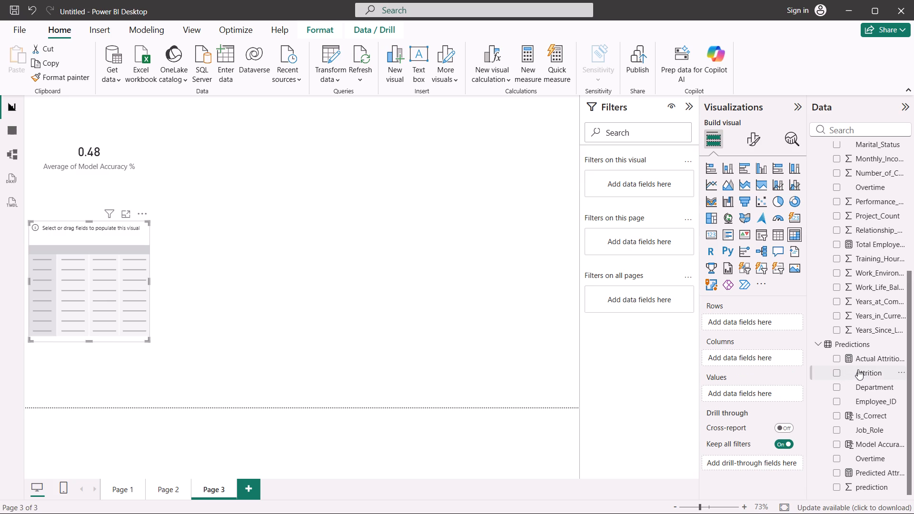
drag(858, 369, 759, 322)
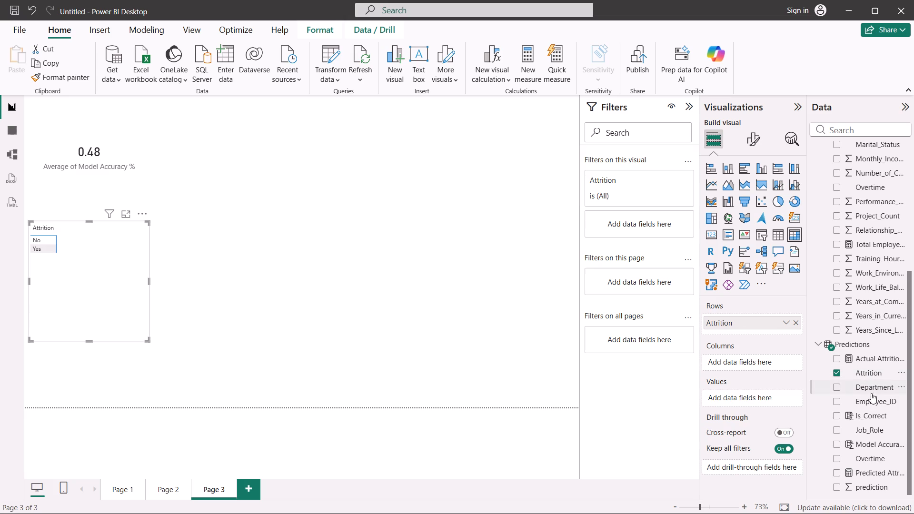
scroll(870, 395, down, 1)
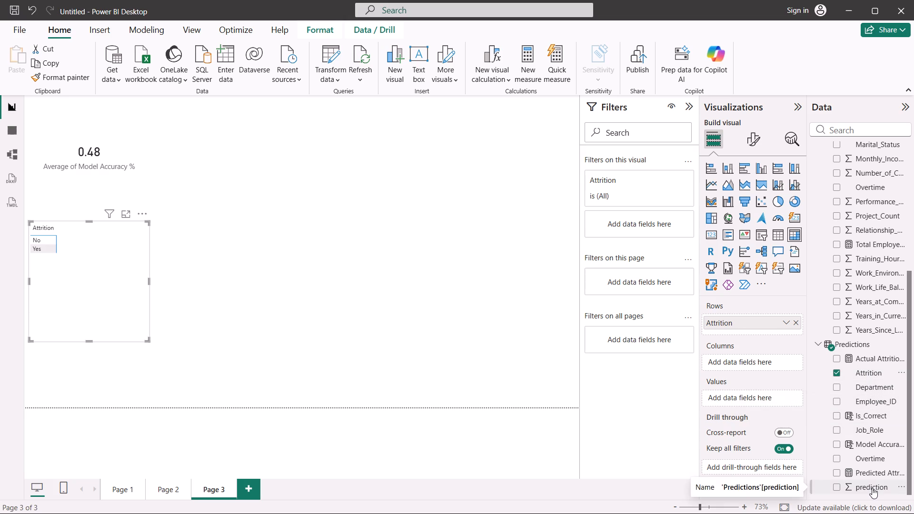
drag(872, 488, 763, 371)
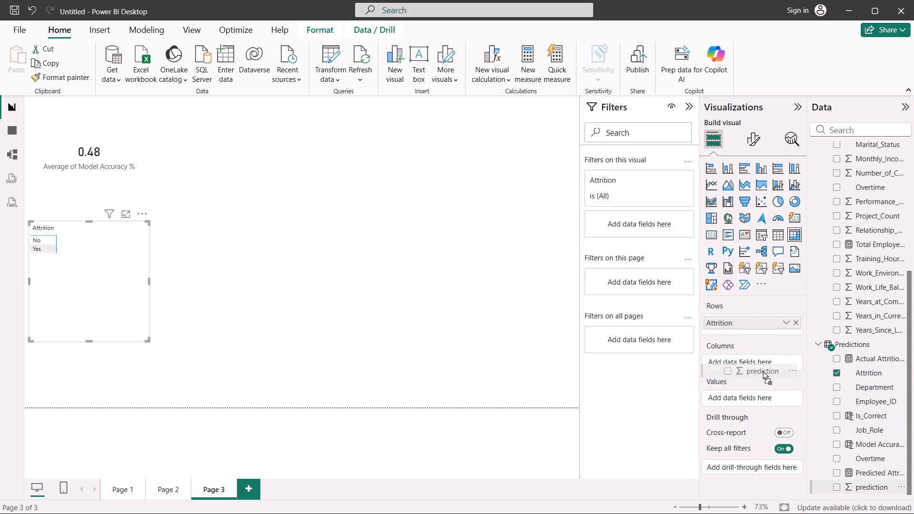
drag(763, 371, 768, 362)
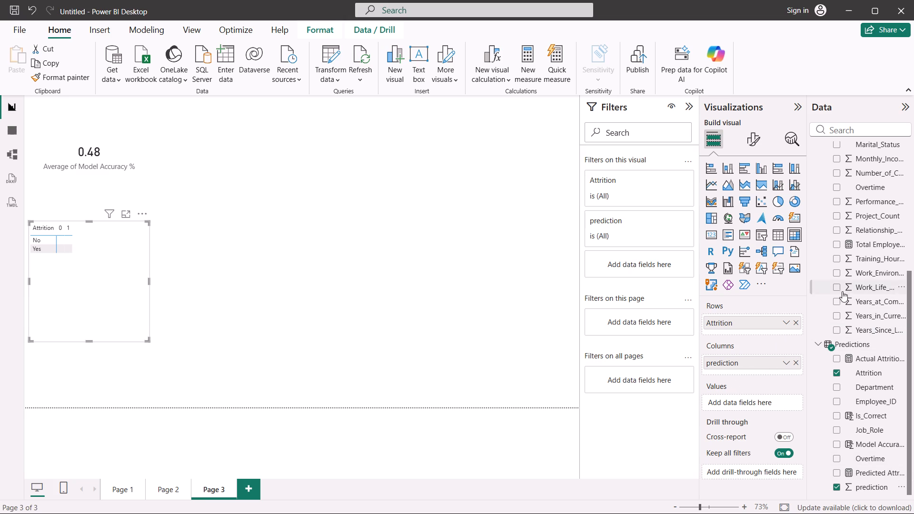
Add Employee_ID from the Predictions table to the matrix values, aggregated as Count.
drag(871, 398, 765, 397)
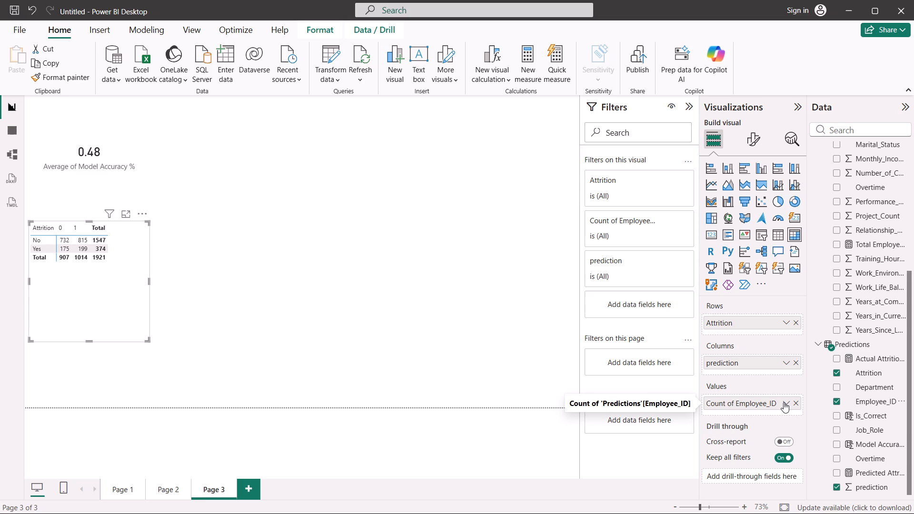
click(784, 402)
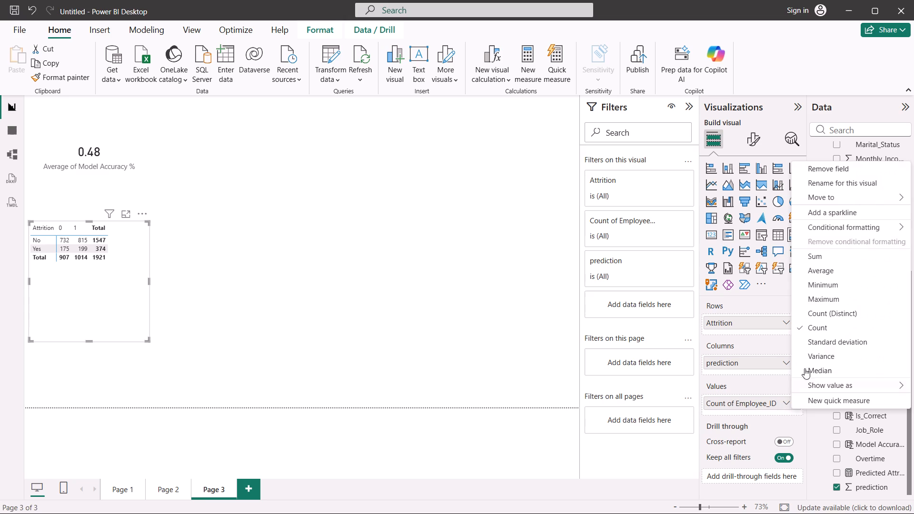
click(824, 327)
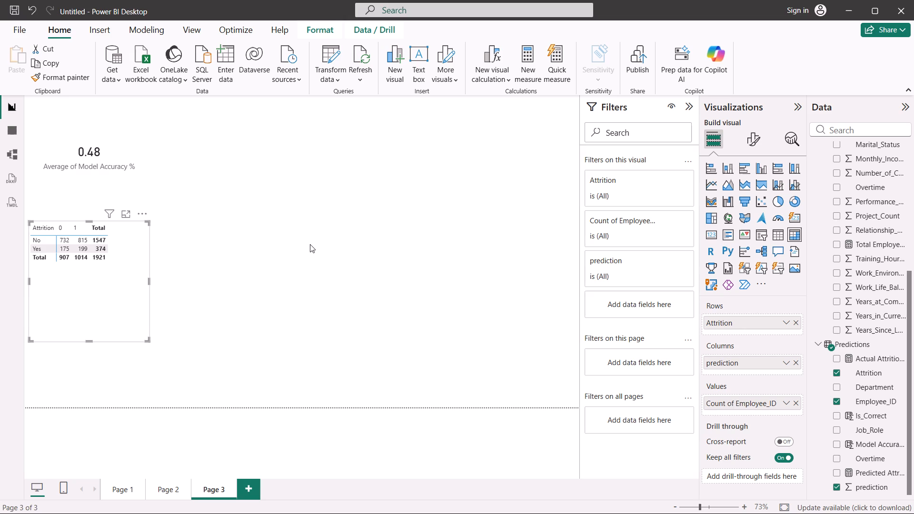
click(310, 244)
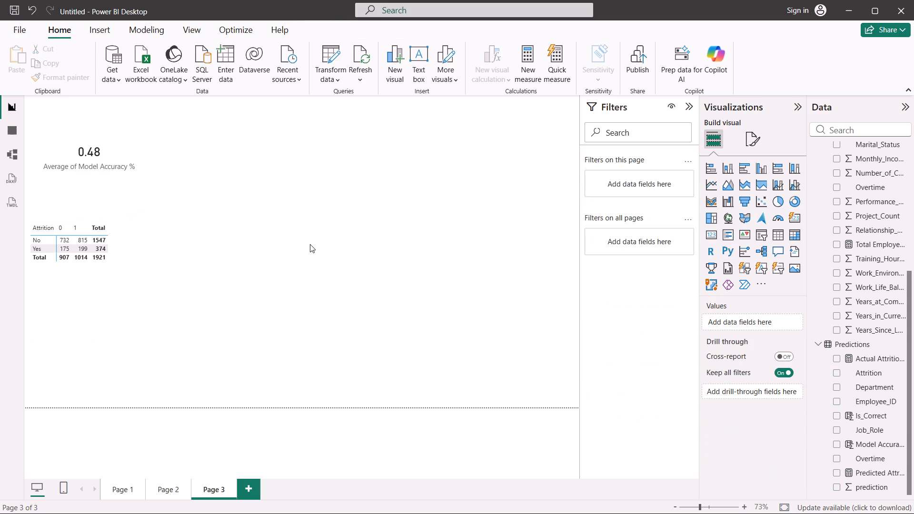
click(310, 244)
Add a table visual below the matrix on Page 3, with Employee_ID from the Employee table as its first column.
click(776, 232)
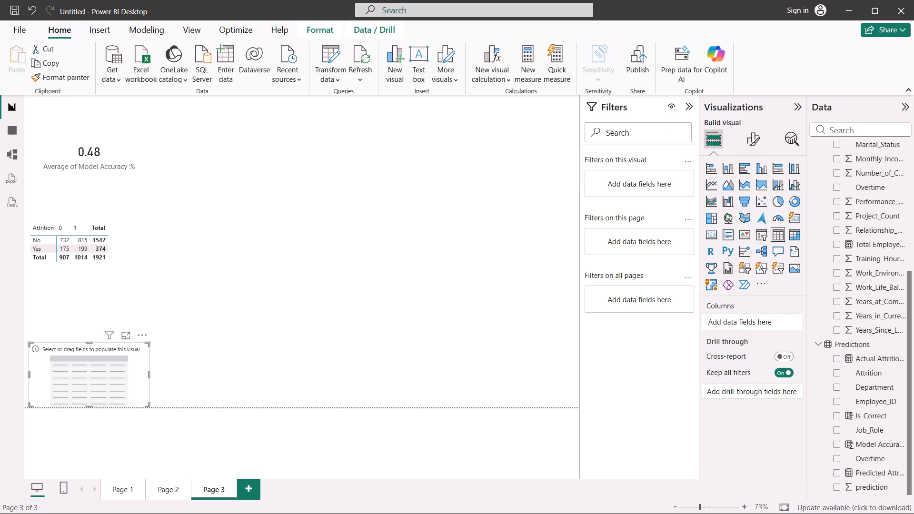
click(109, 337)
click(109, 337)
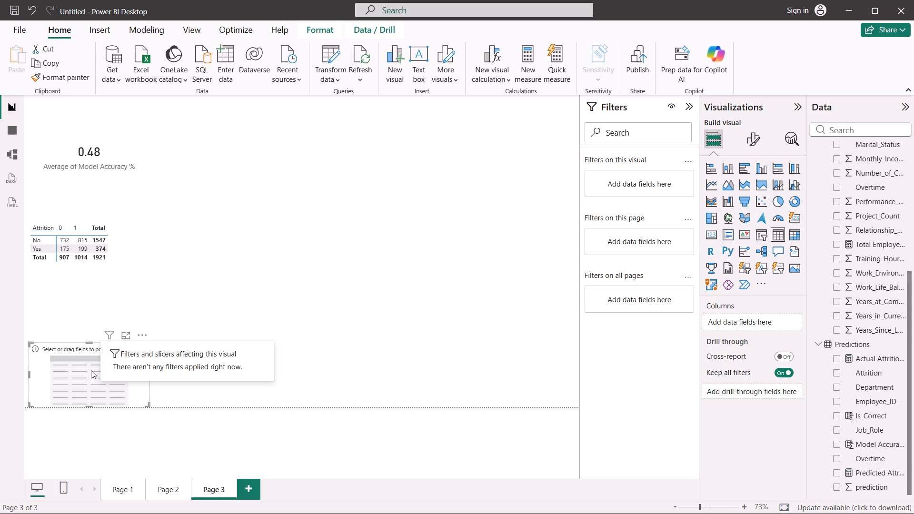
click(84, 377)
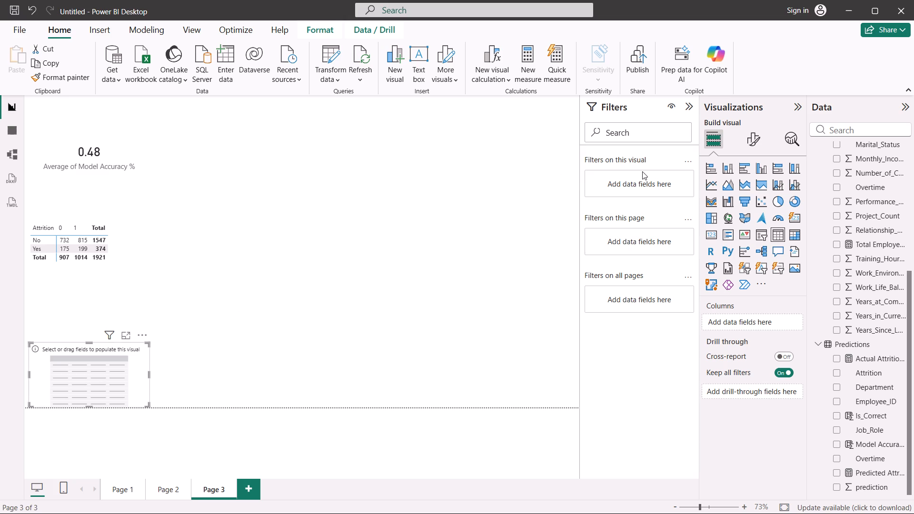
scroll(878, 225, up, 6)
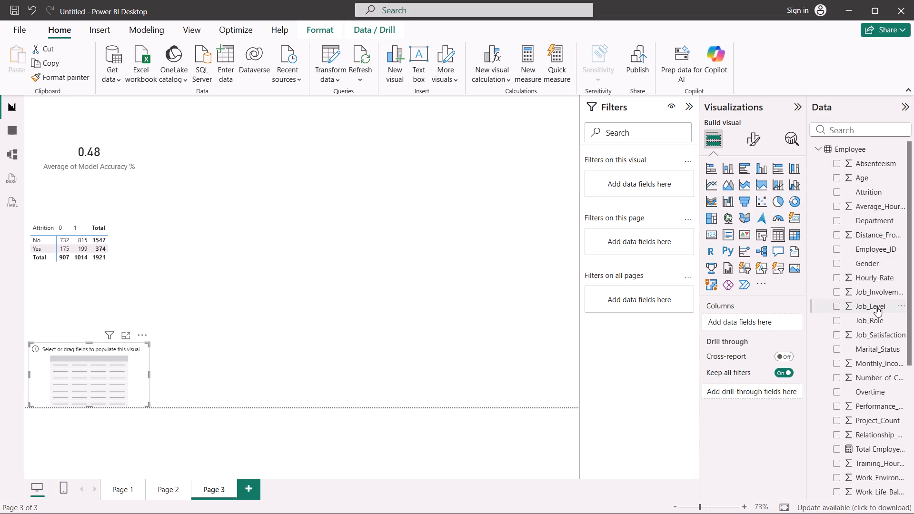
scroll(876, 317, up, 1)
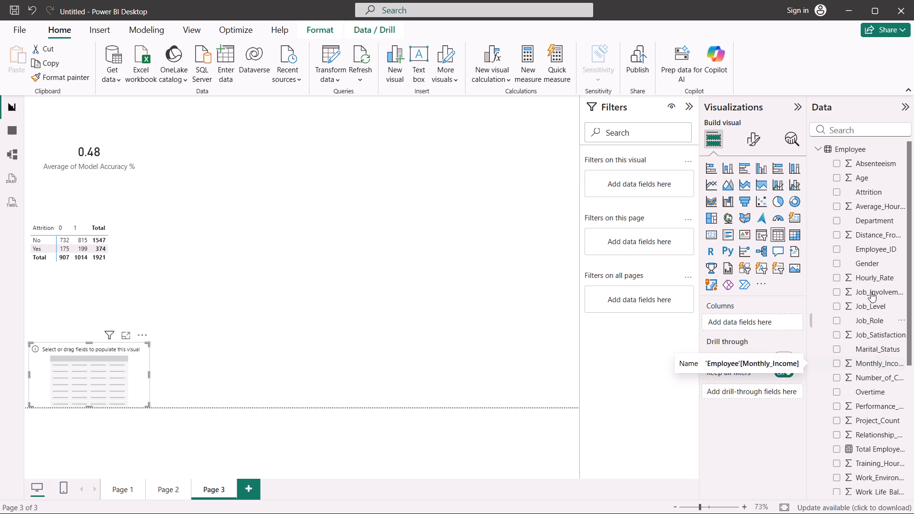
drag(860, 249, 89, 330)
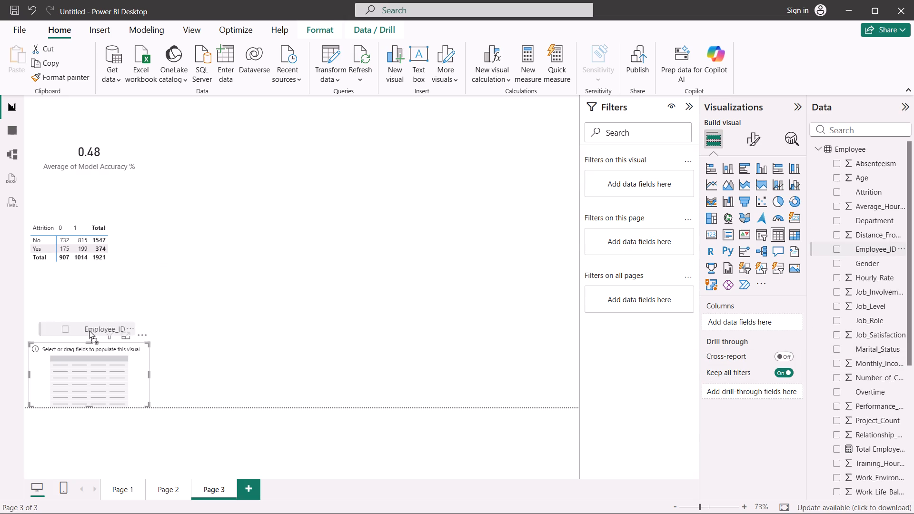
drag(89, 330, 96, 369)
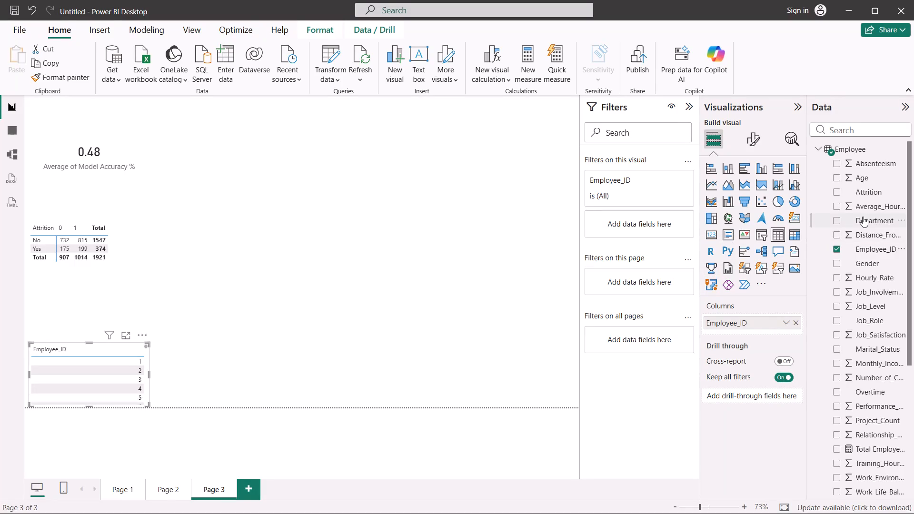
Add Department, Job_Role, Monthly_Income and Overtime from the Employee table as further columns of the new table visual.
drag(868, 219, 593, 251)
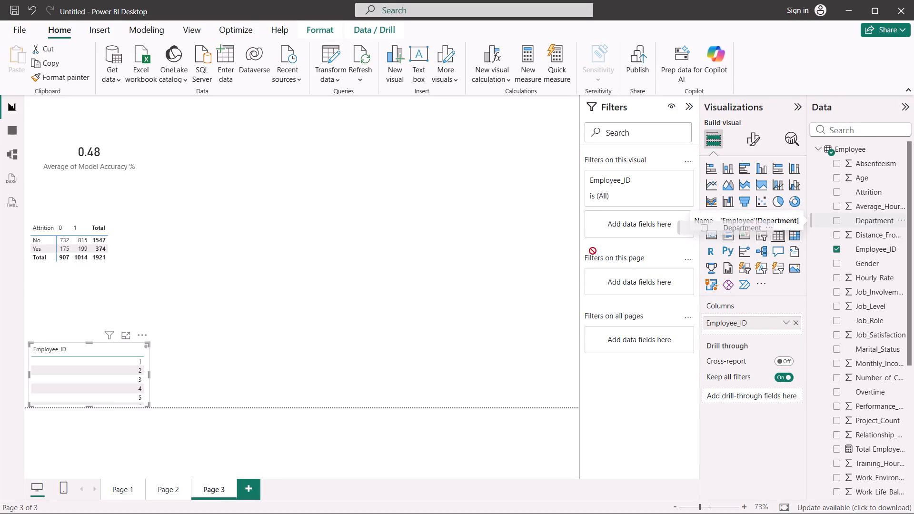
drag(593, 251, 121, 370)
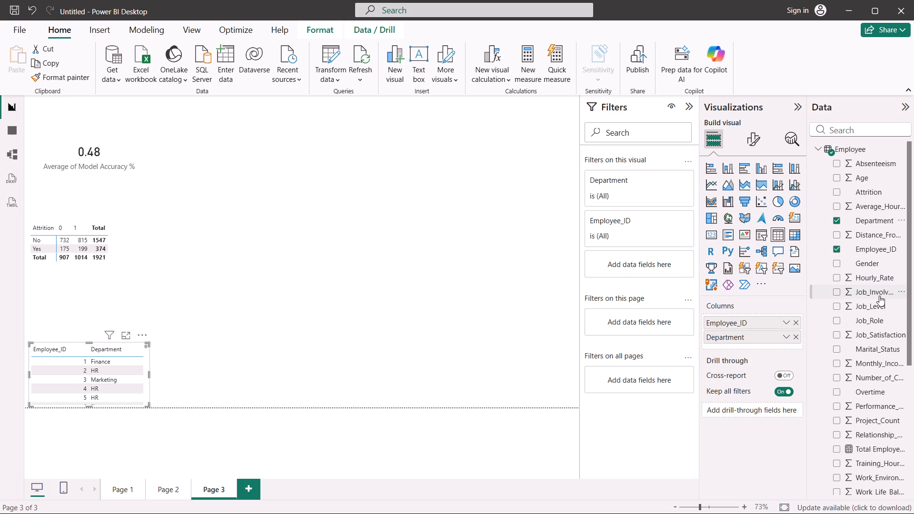
drag(874, 320, 94, 327)
drag(94, 327, 118, 388)
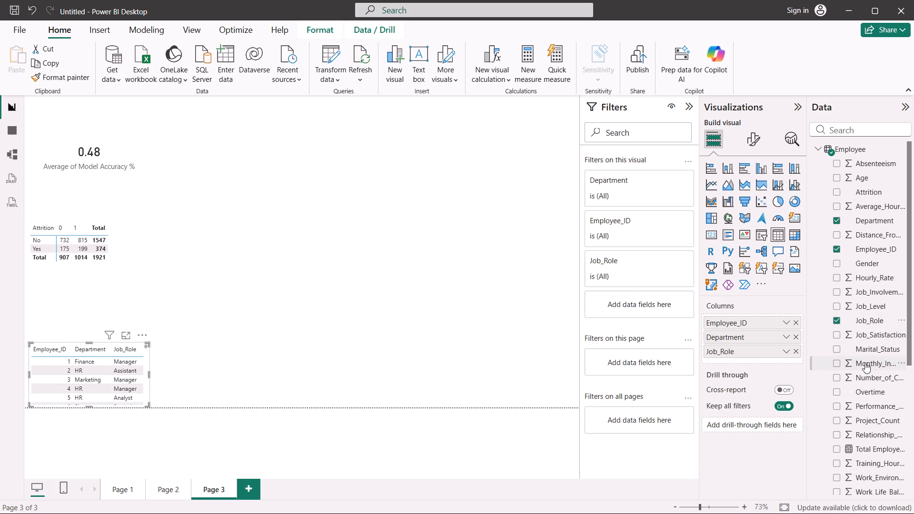
drag(865, 363, 124, 385)
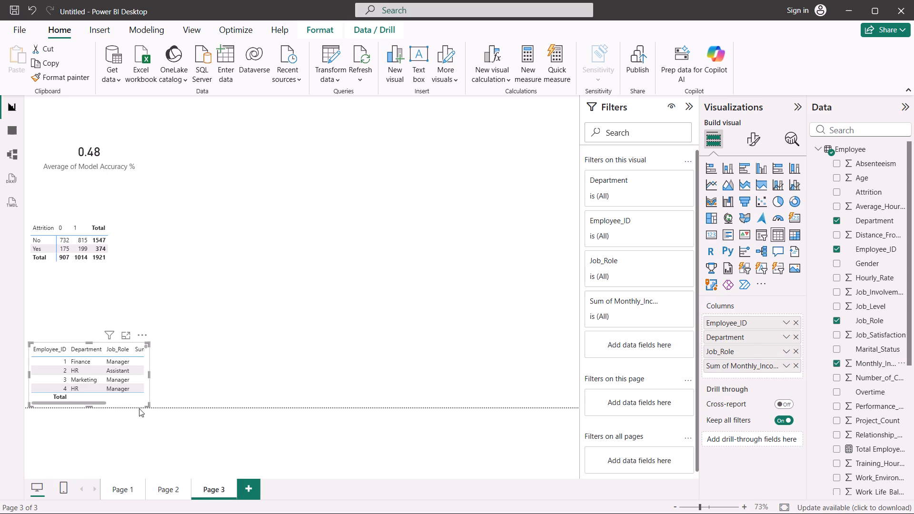
scroll(101, 375, left, 2)
scroll(101, 375, right, 1)
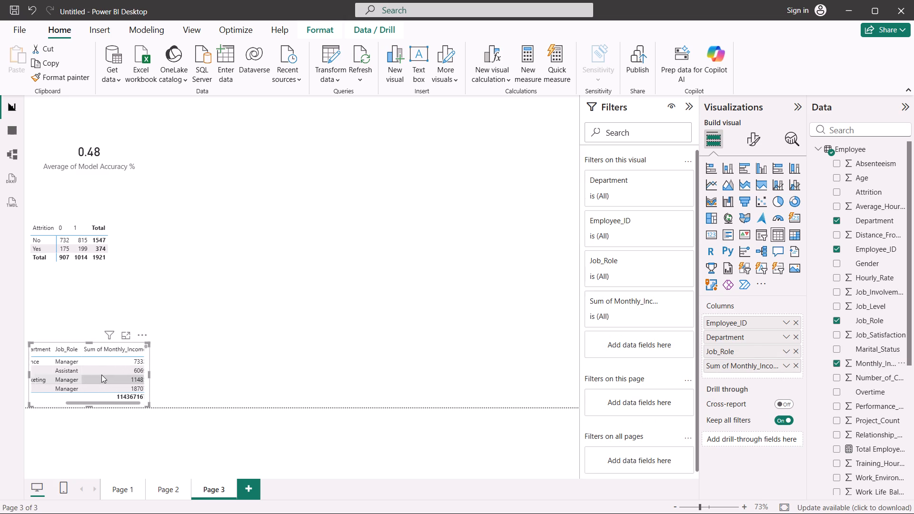
scroll(101, 375, right, 1)
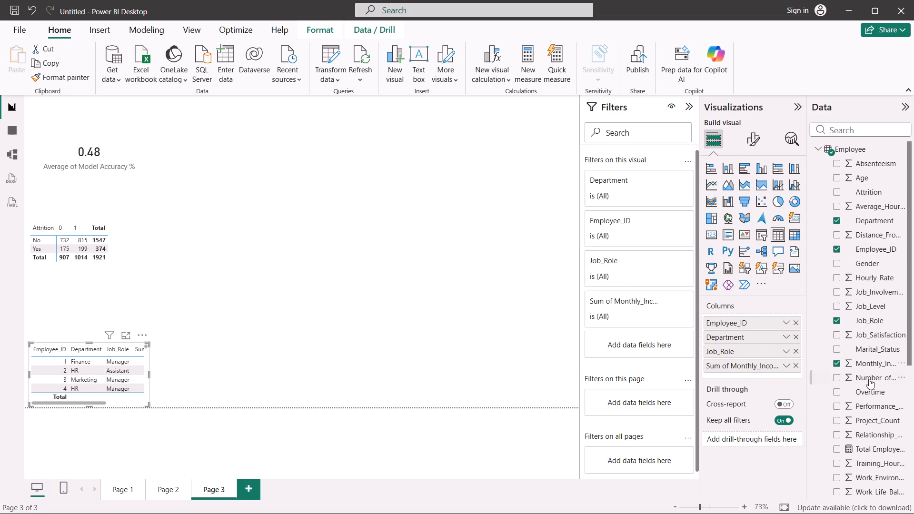
drag(873, 390, 104, 379)
drag(104, 379, 104, 380)
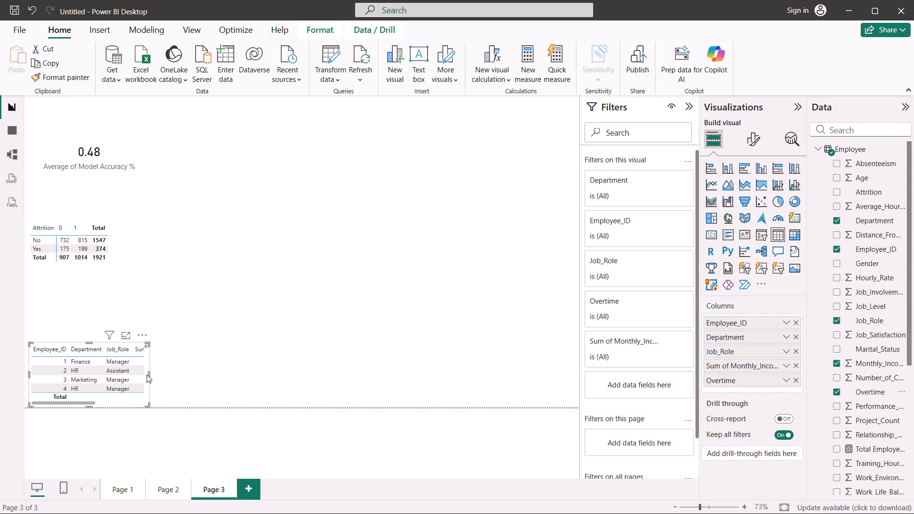
Widen the employee table visual so that all five columns fit, including Overtime.
drag(149, 375, 222, 378)
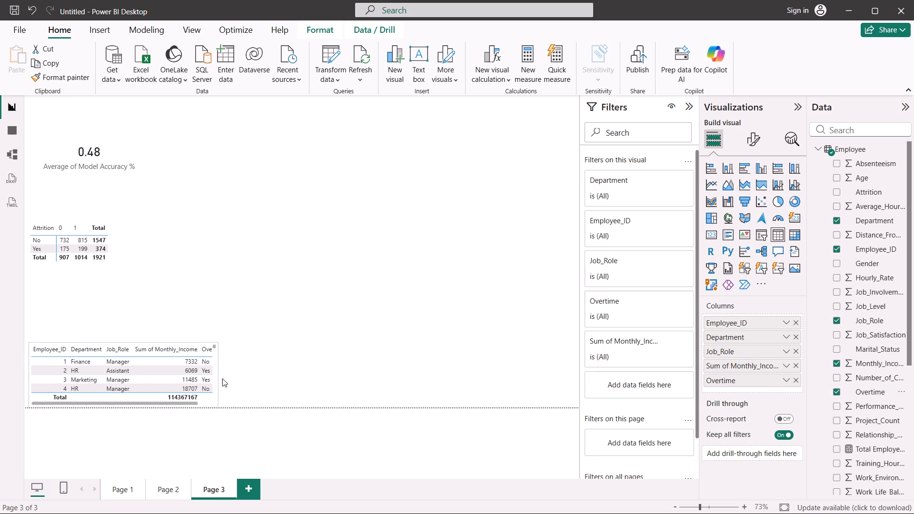
drag(222, 378, 248, 371)
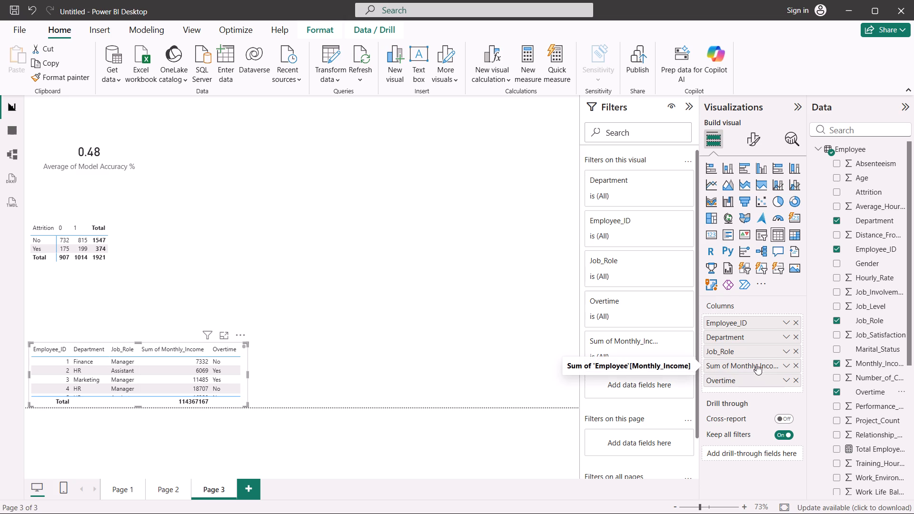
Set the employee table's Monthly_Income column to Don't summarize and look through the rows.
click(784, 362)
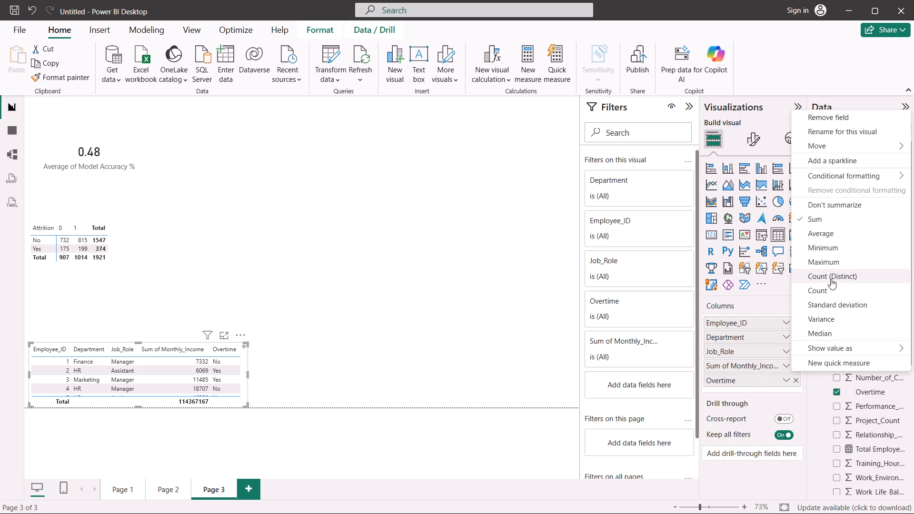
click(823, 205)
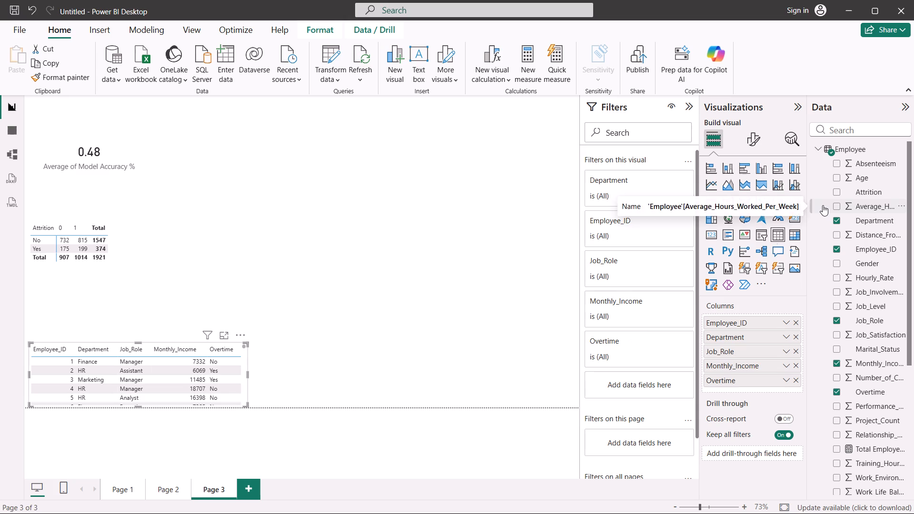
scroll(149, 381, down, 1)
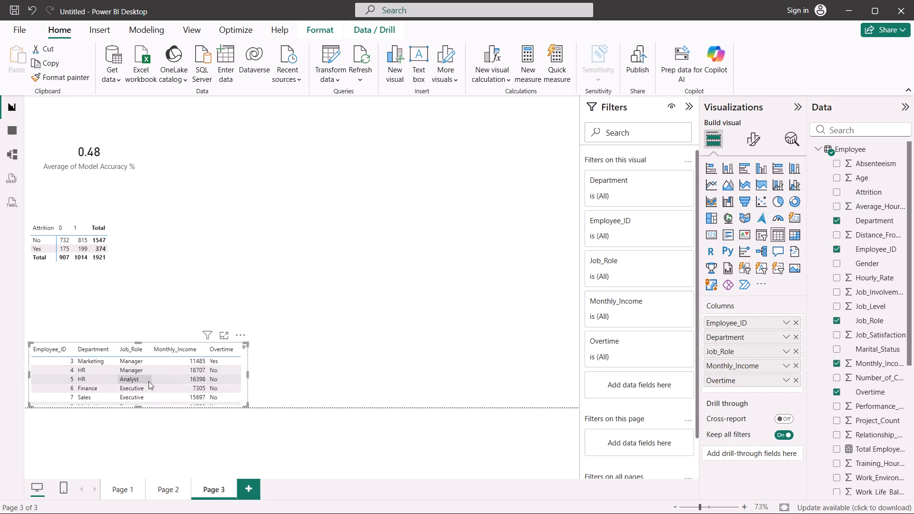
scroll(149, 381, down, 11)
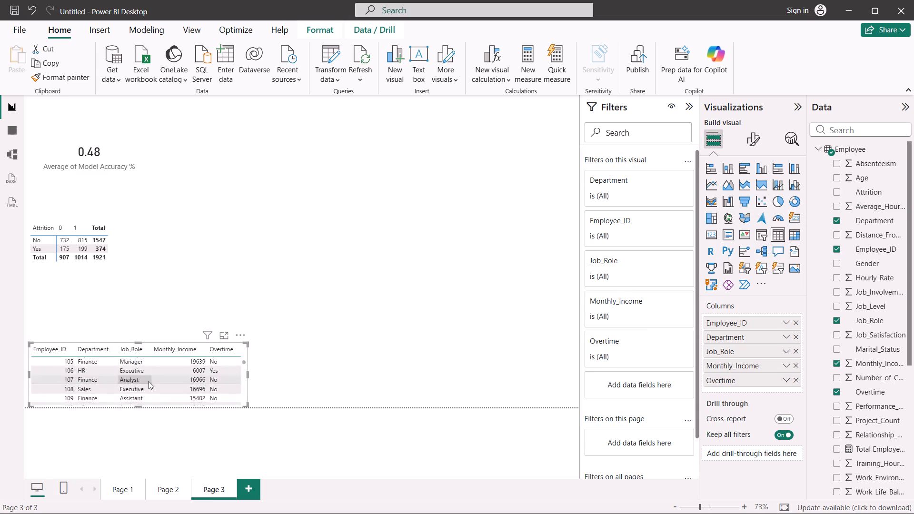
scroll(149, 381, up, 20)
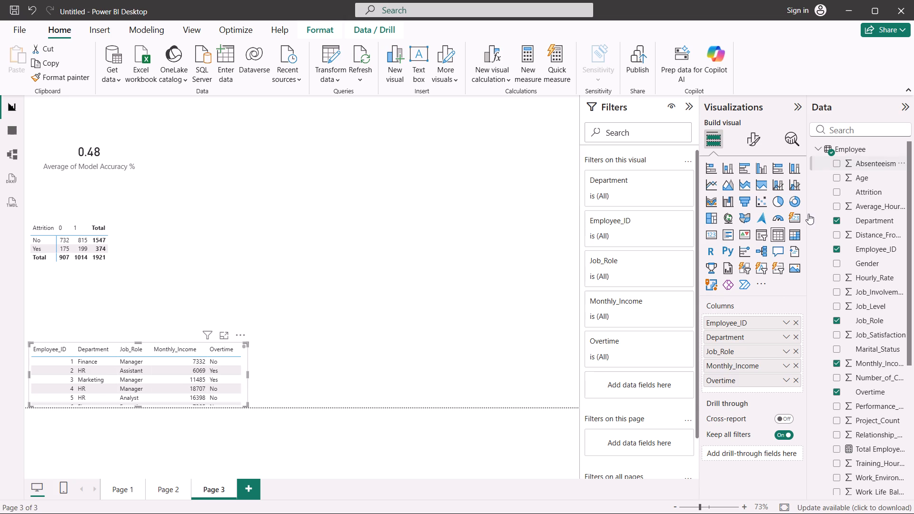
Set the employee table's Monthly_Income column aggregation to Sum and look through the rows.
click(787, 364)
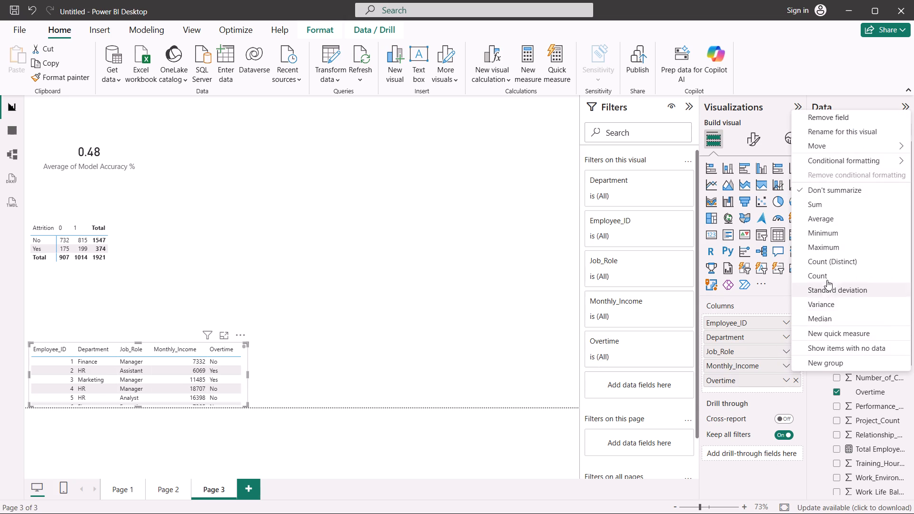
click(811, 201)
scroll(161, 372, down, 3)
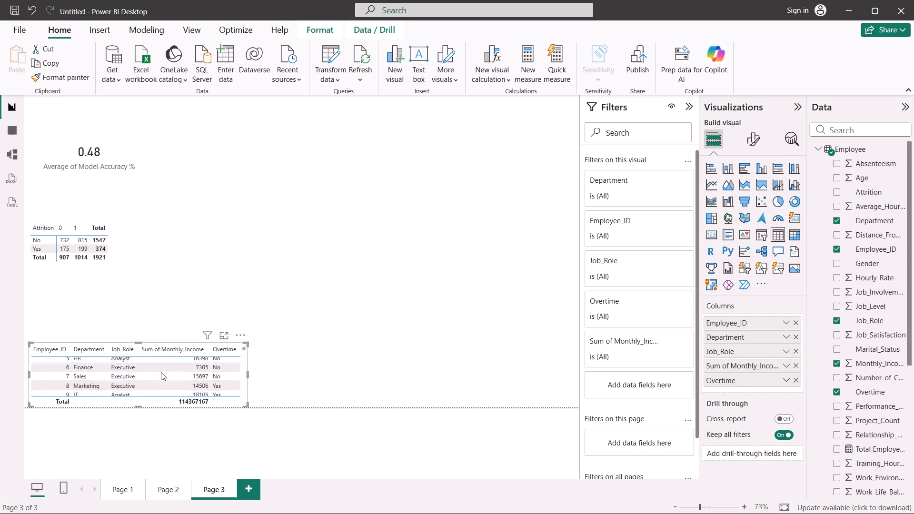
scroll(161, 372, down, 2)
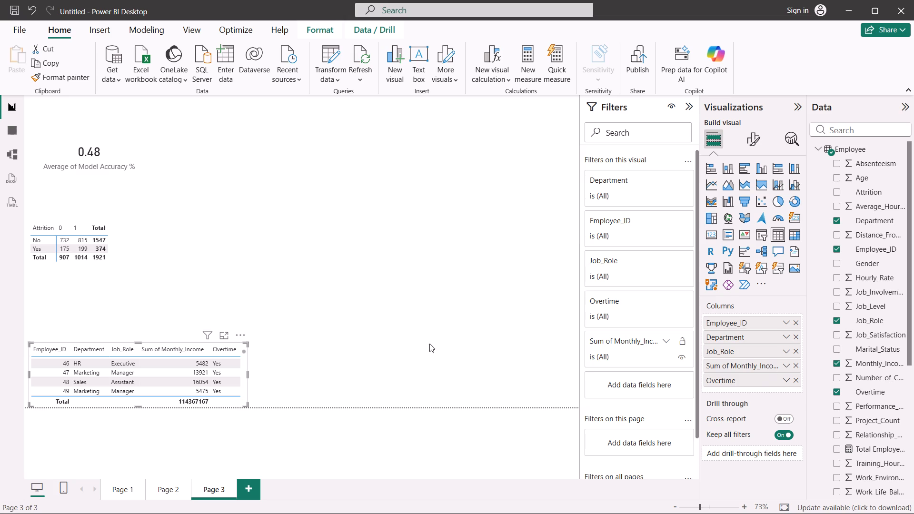
Check the filters affecting the employee table and examine how selecting individual employee rows cross-filters the accuracy card and the matrix.
click(203, 332)
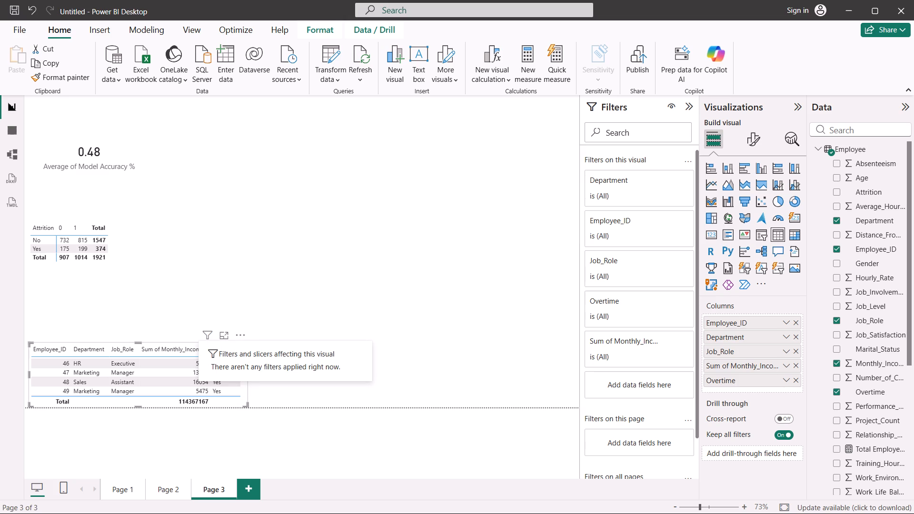
scroll(159, 380, down, 2)
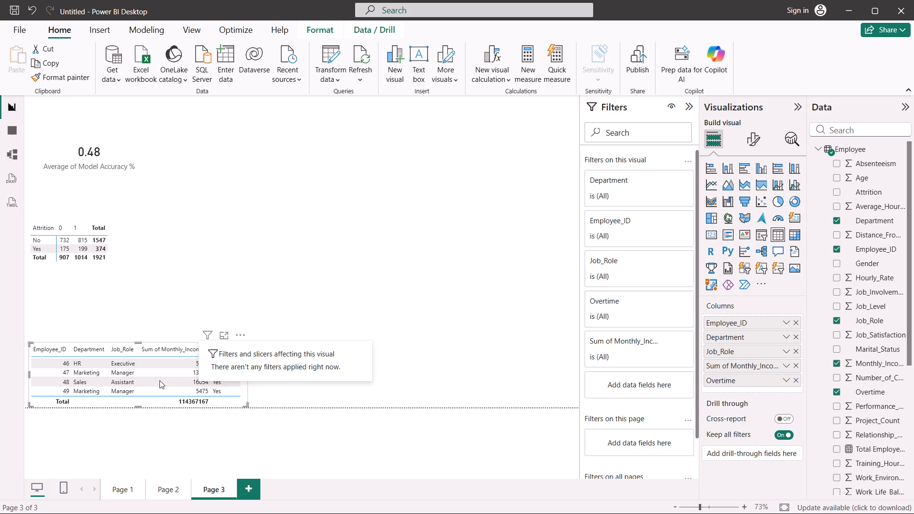
scroll(159, 380, up, 1)
click(159, 380)
scroll(159, 380, up, 3)
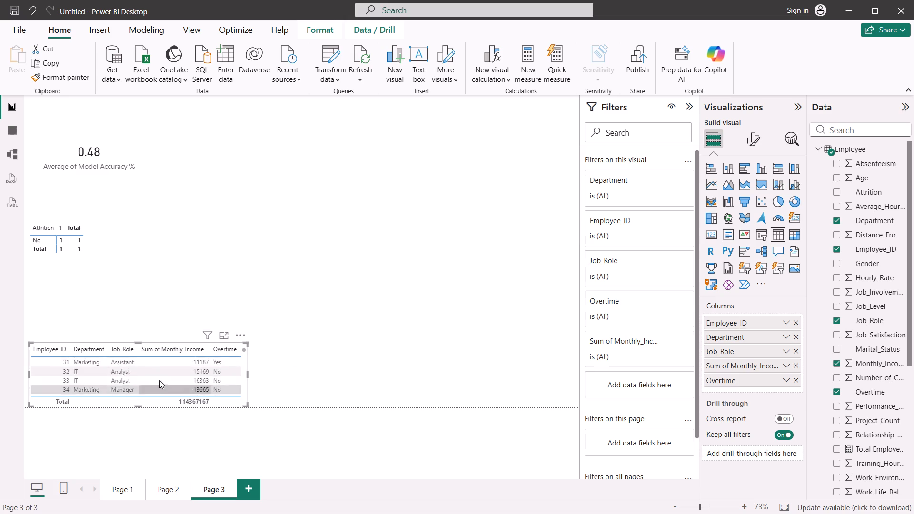
click(167, 373)
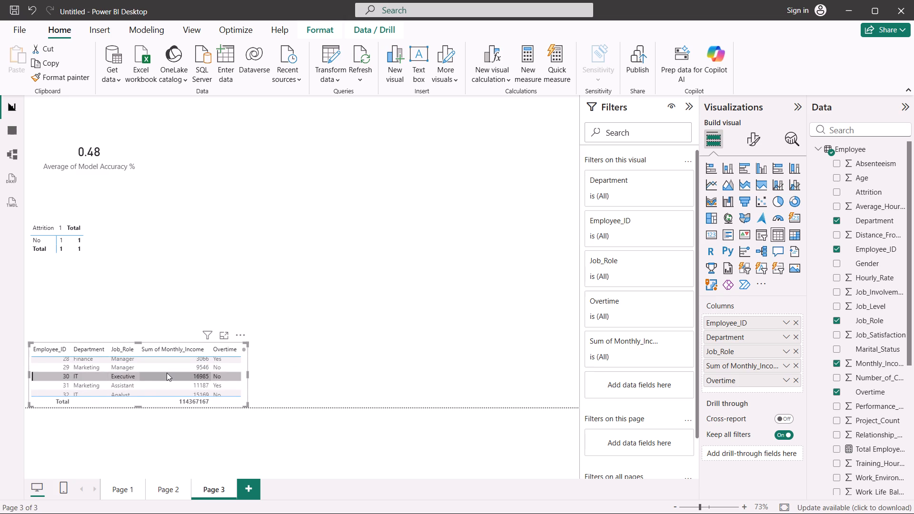
click(139, 365)
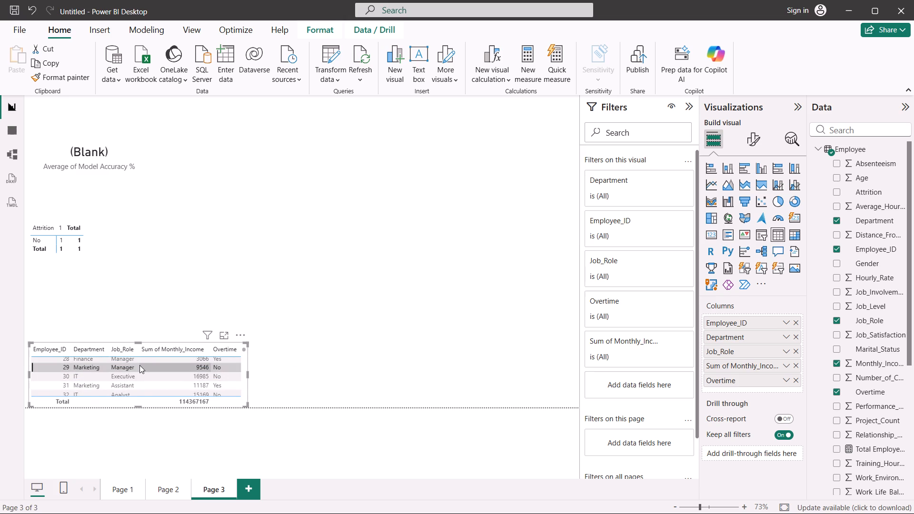
click(127, 375)
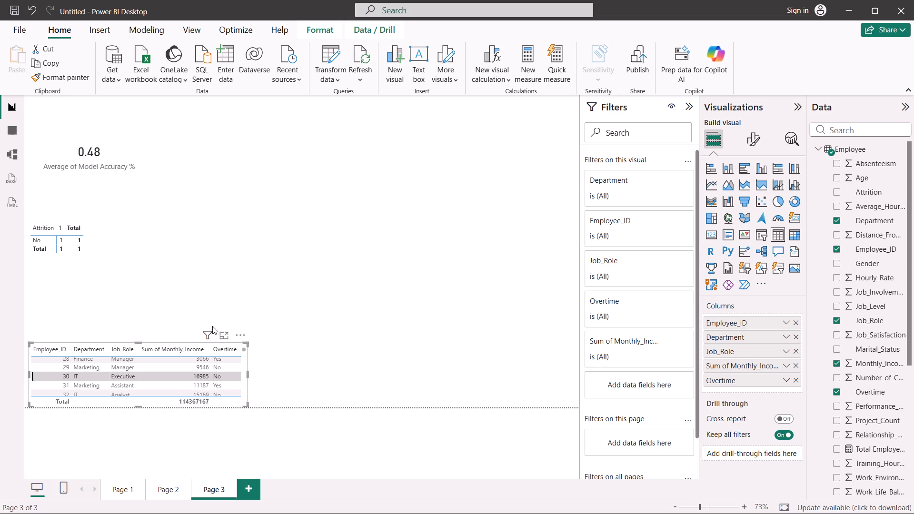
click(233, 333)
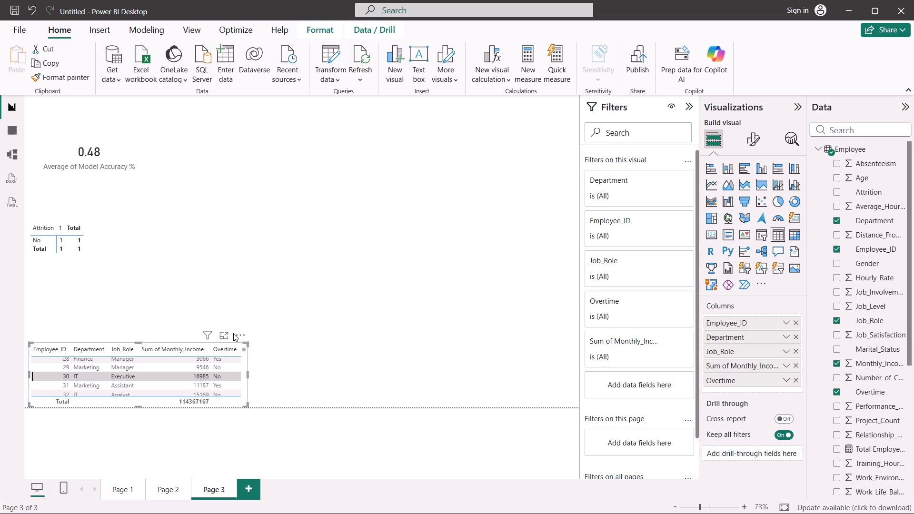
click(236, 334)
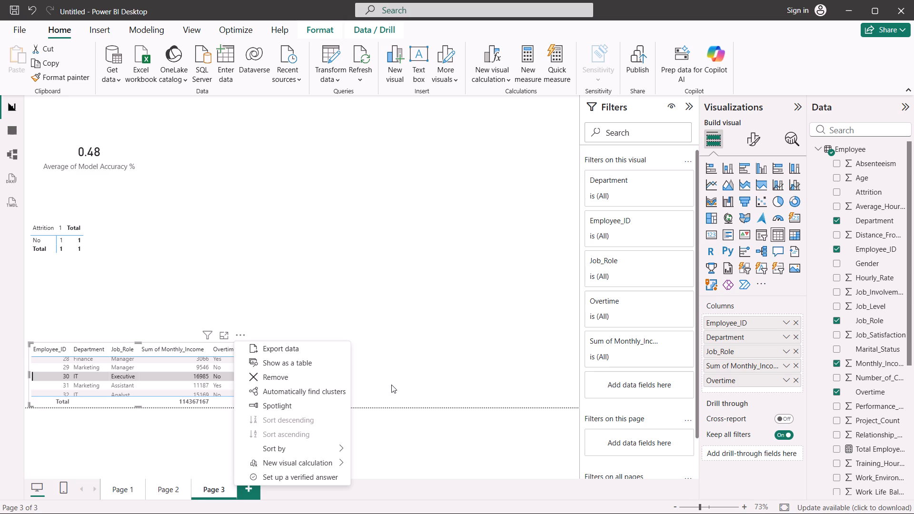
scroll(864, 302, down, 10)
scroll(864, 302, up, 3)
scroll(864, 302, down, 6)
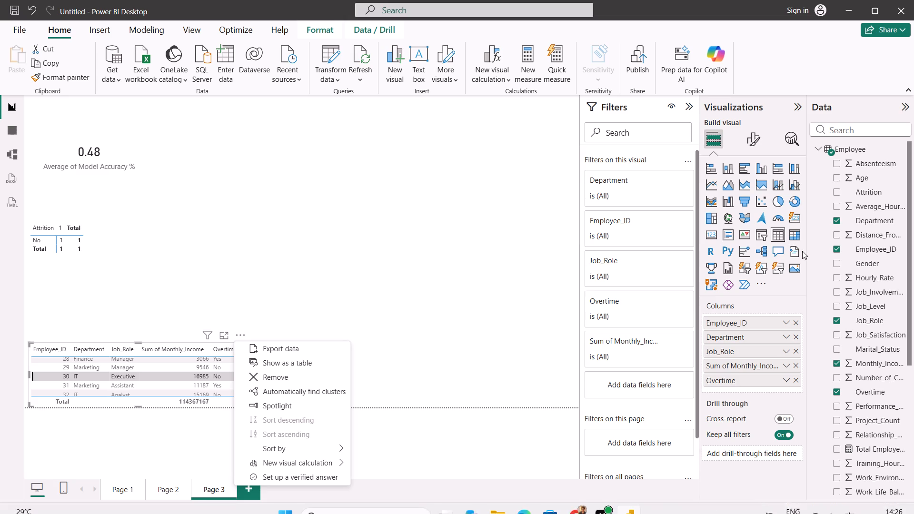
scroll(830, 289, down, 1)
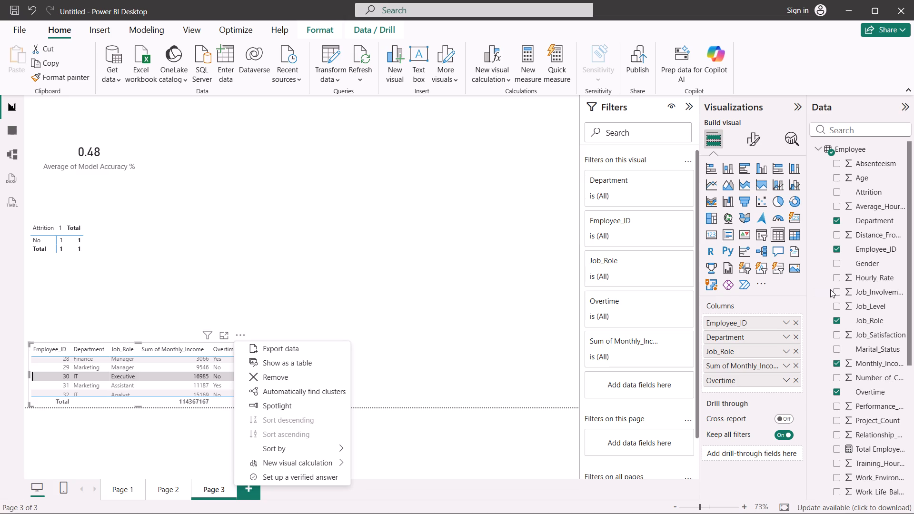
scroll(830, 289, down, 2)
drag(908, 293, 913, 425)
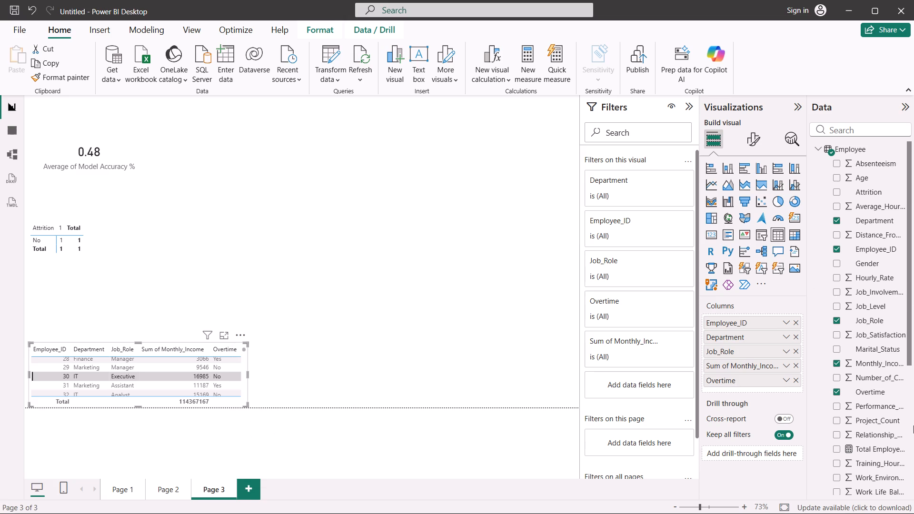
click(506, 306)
Remove Employee_ID, Department, Job_Role, Monthly_Income and Overtime from the employee table visual, leaving the empty visual in place.
scroll(837, 280, down, 3)
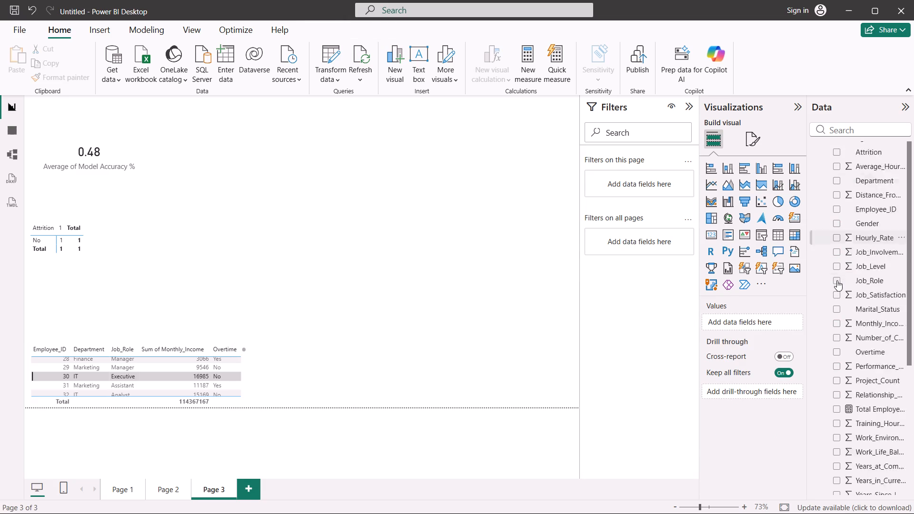
scroll(837, 280, down, 3)
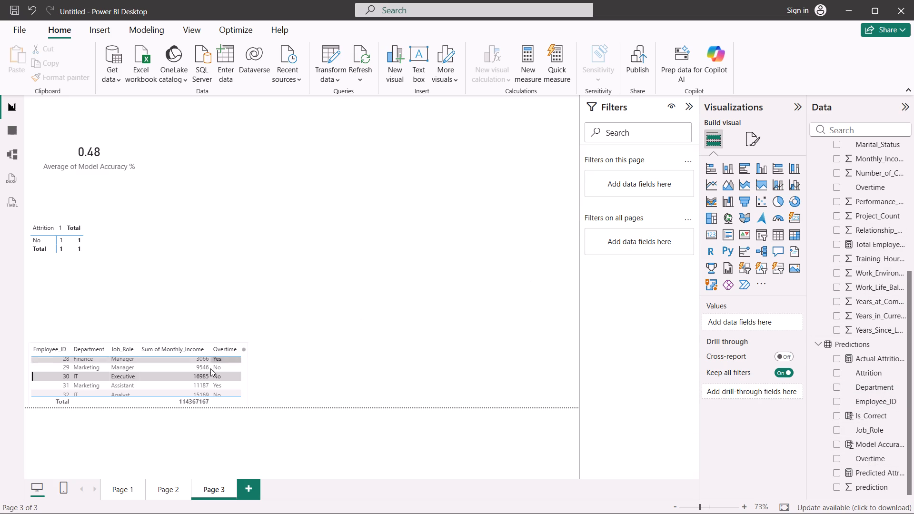
click(195, 373)
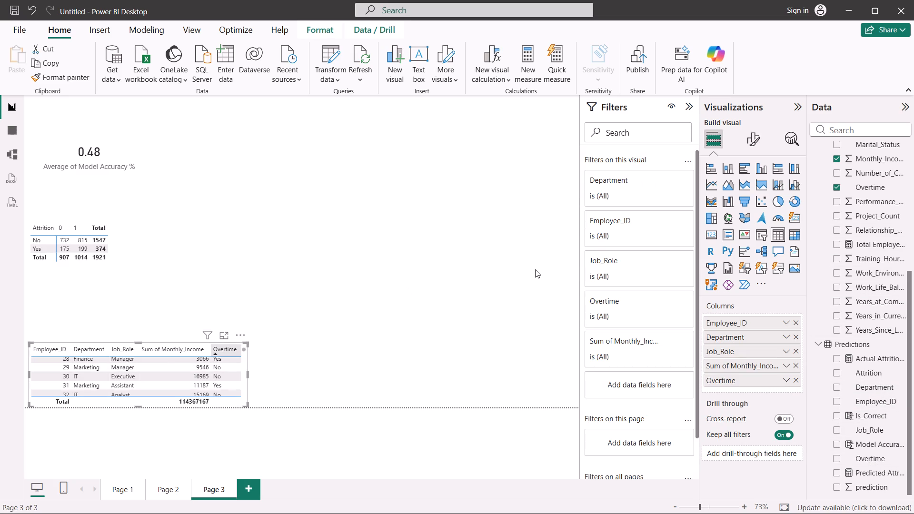
click(797, 321)
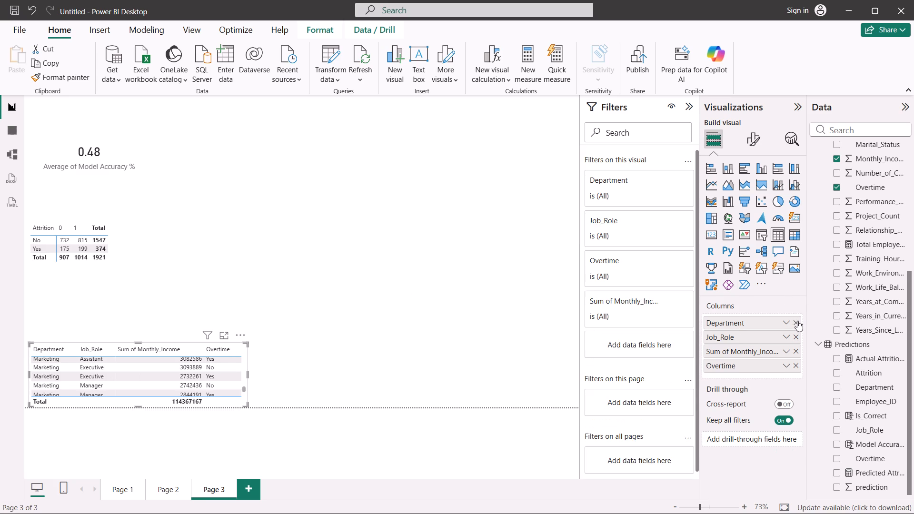
click(797, 321)
click(797, 321)
click(797, 321)
click(797, 321)
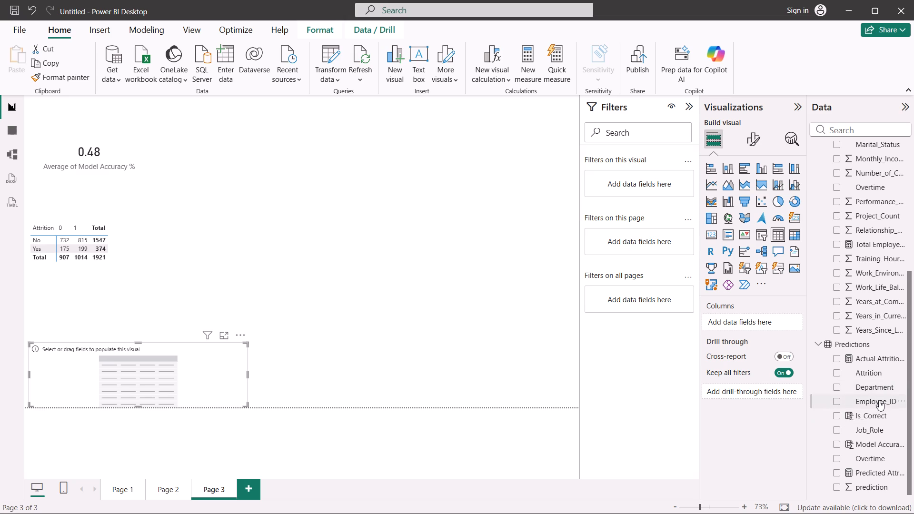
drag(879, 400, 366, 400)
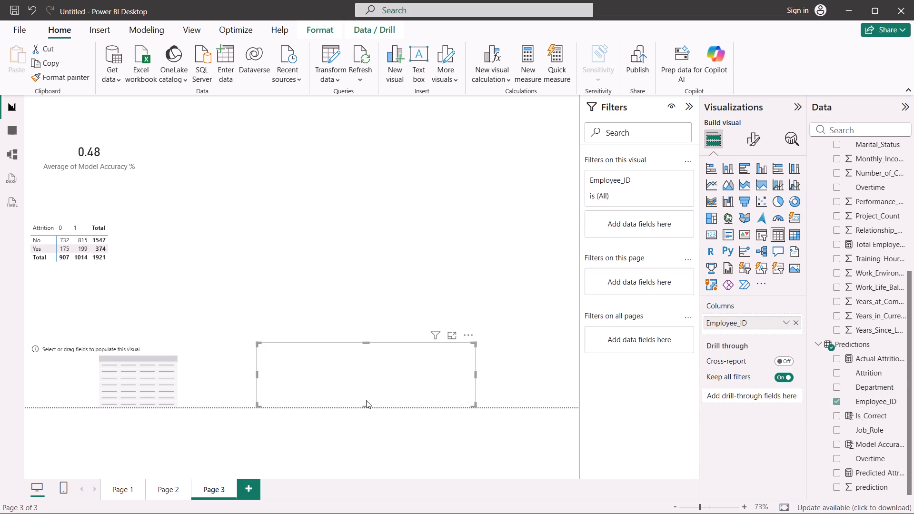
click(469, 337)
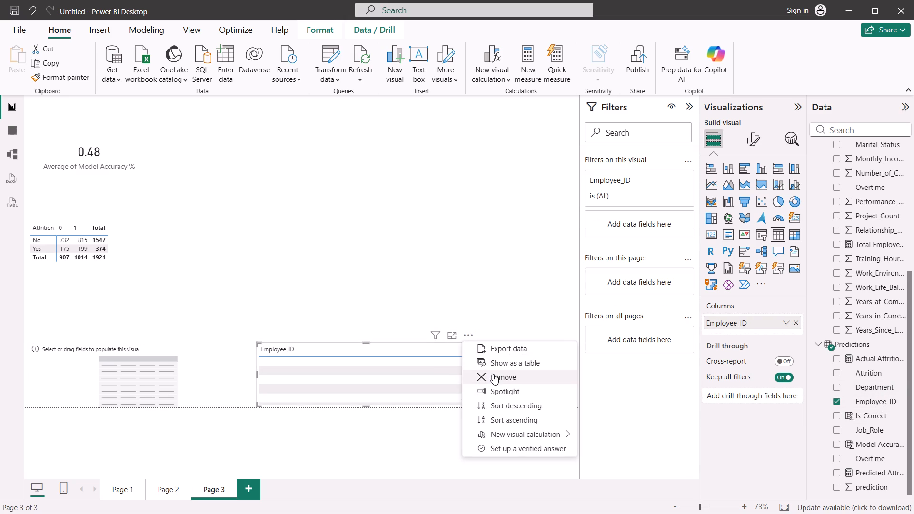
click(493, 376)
Add the Employee_ID field from the Predictions table to the emptied table visual.
click(92, 361)
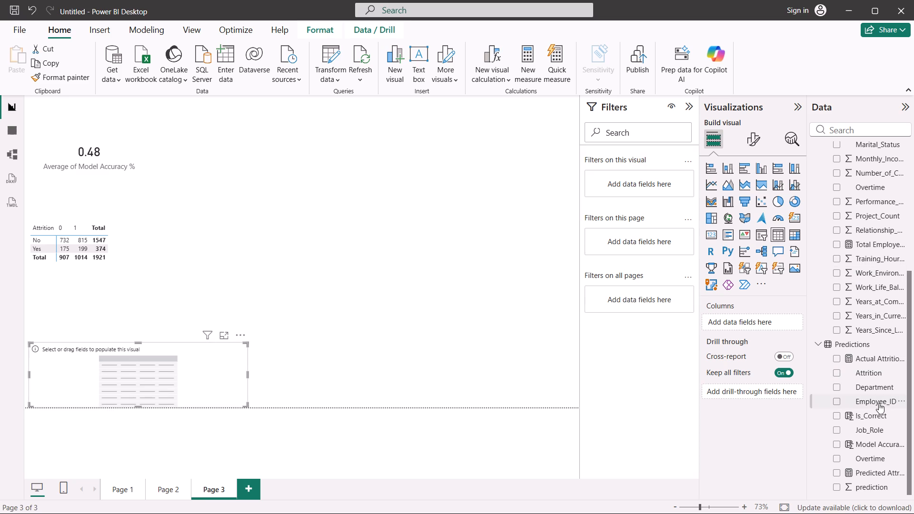
drag(883, 402, 883, 402)
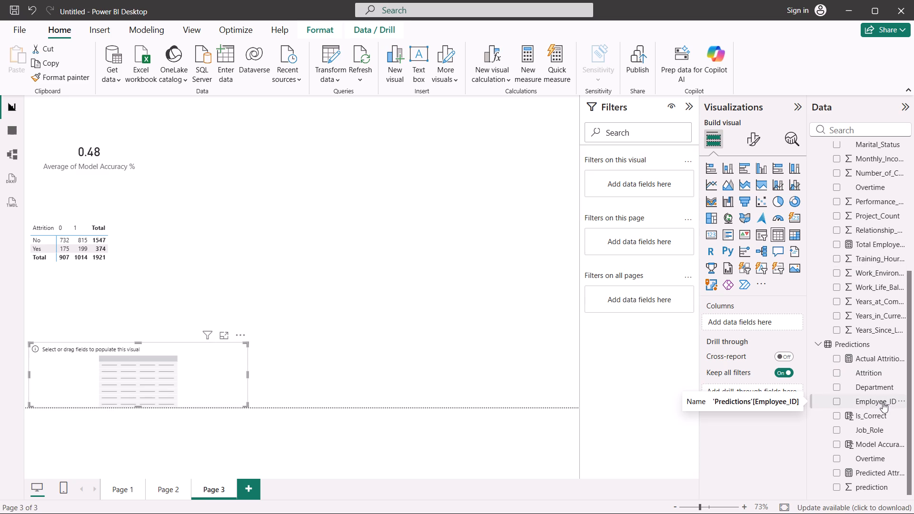
drag(883, 402, 247, 371)
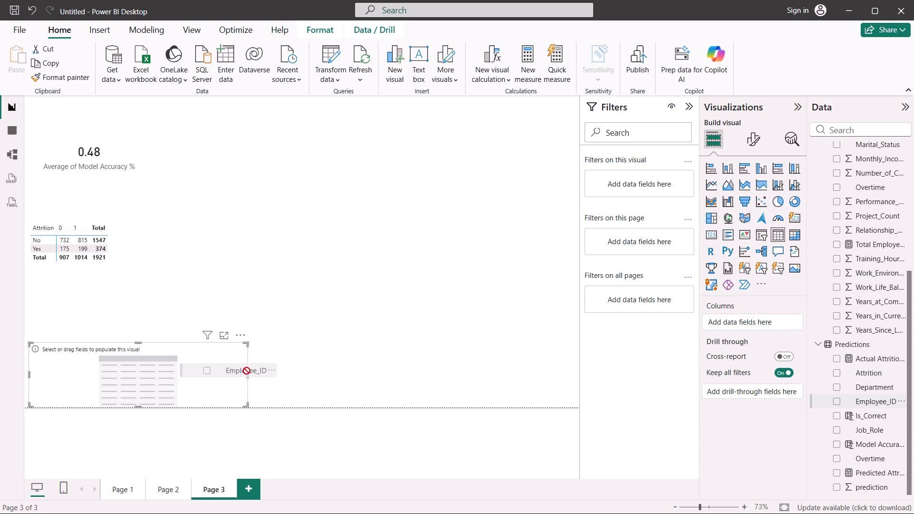
drag(247, 371, 207, 371)
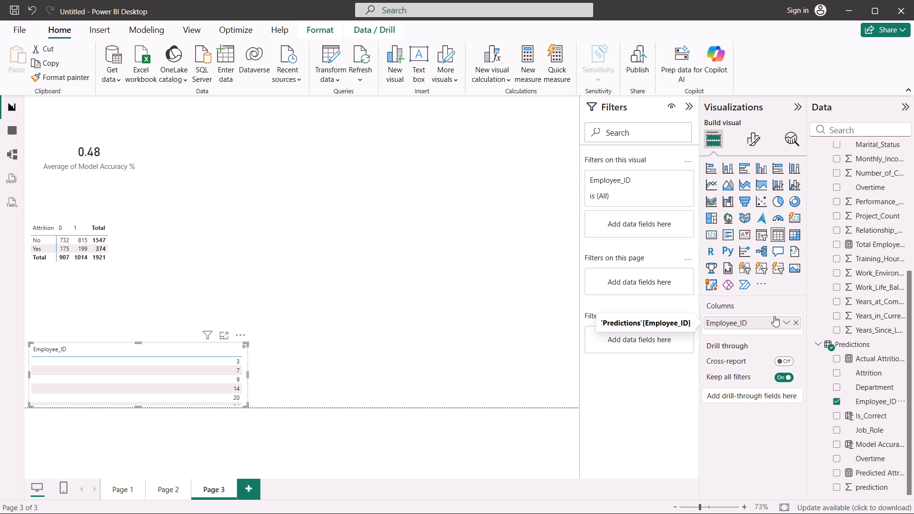
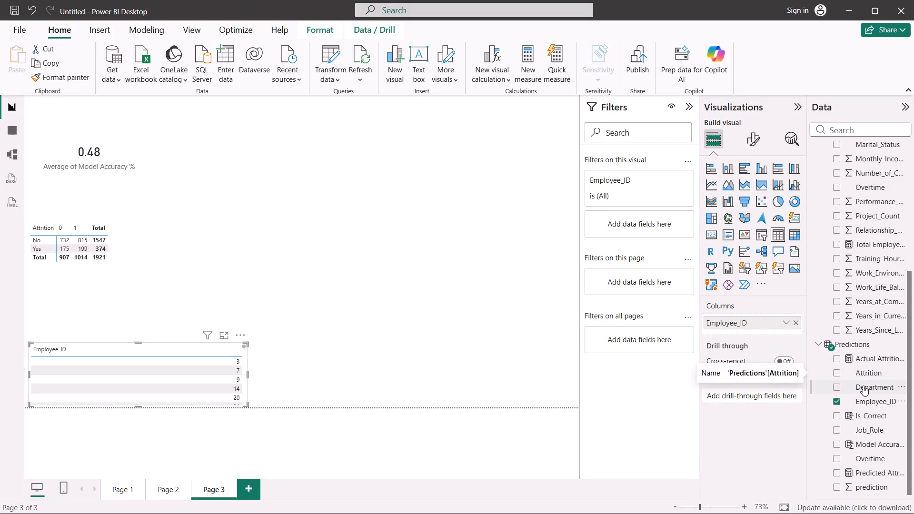
Add the Department, Job_Role and Overtime fields from the Predictions table to the employee table visual.
drag(863, 386, 127, 369)
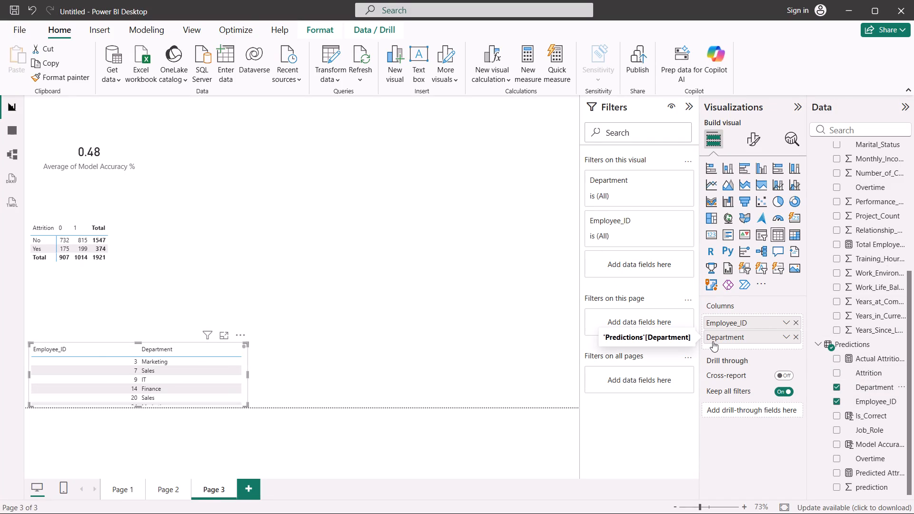
drag(865, 429, 175, 371)
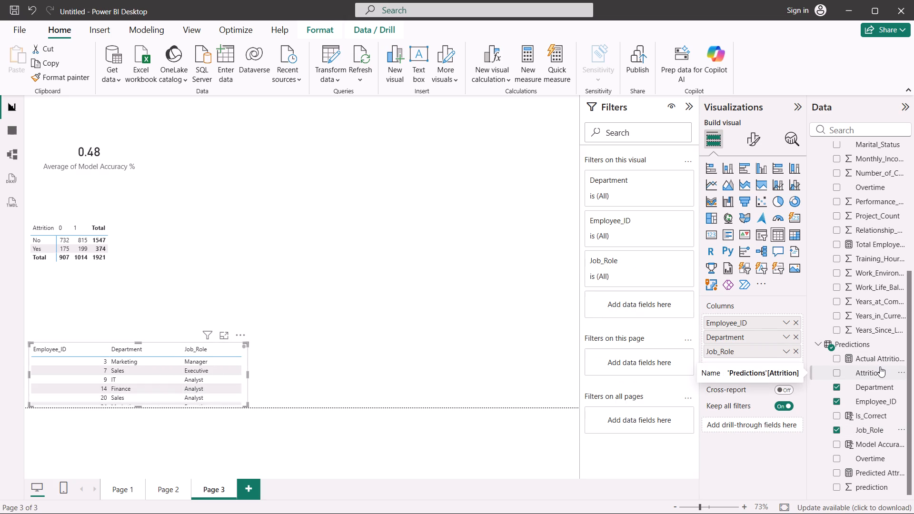
scroll(880, 366, down, 1)
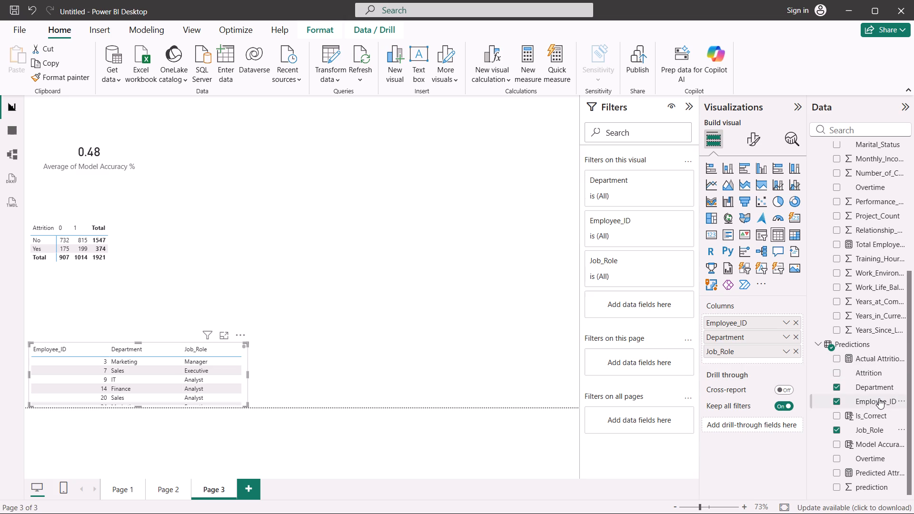
scroll(879, 398, down, 1)
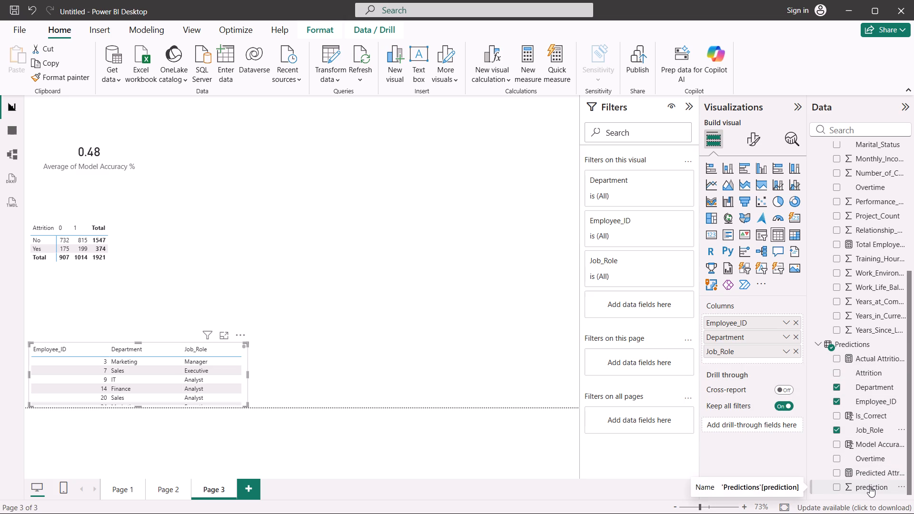
drag(873, 458, 595, 430)
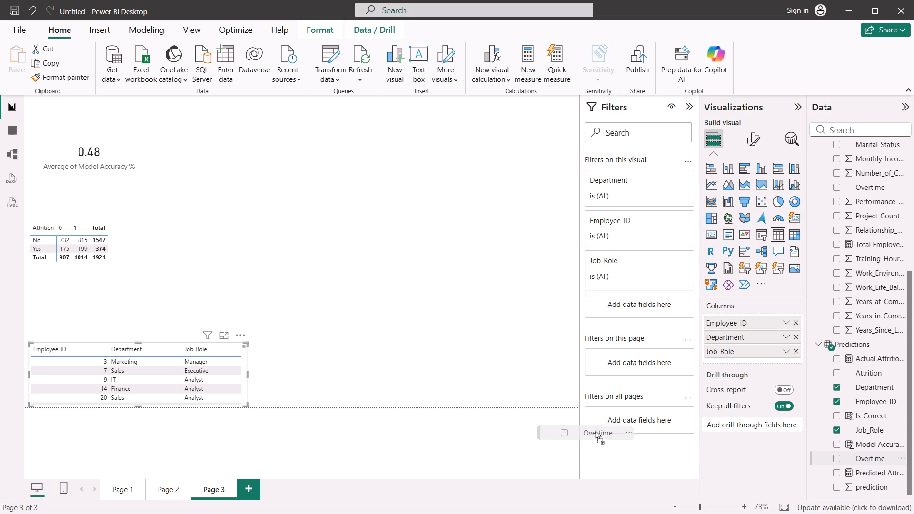
drag(595, 430, 322, 411)
drag(322, 411, 139, 380)
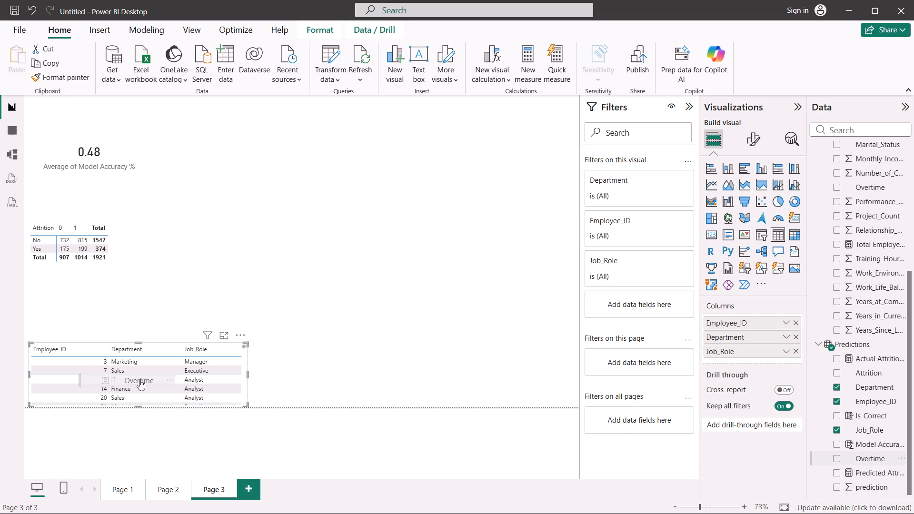
Look through the rebuilt employee table's rows and columns to check the Predictions data.
scroll(182, 373, left, 1)
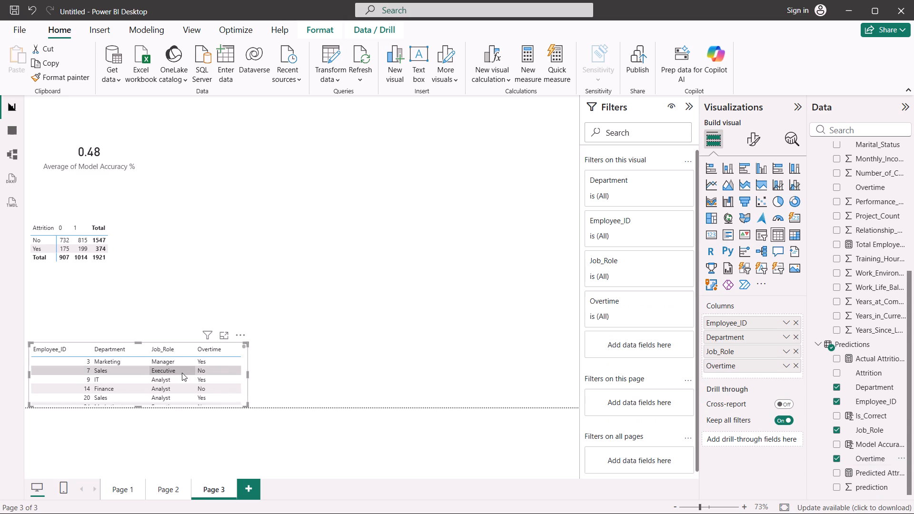
scroll(182, 373, left, 1)
scroll(182, 373, right, 1)
scroll(182, 373, down, 2)
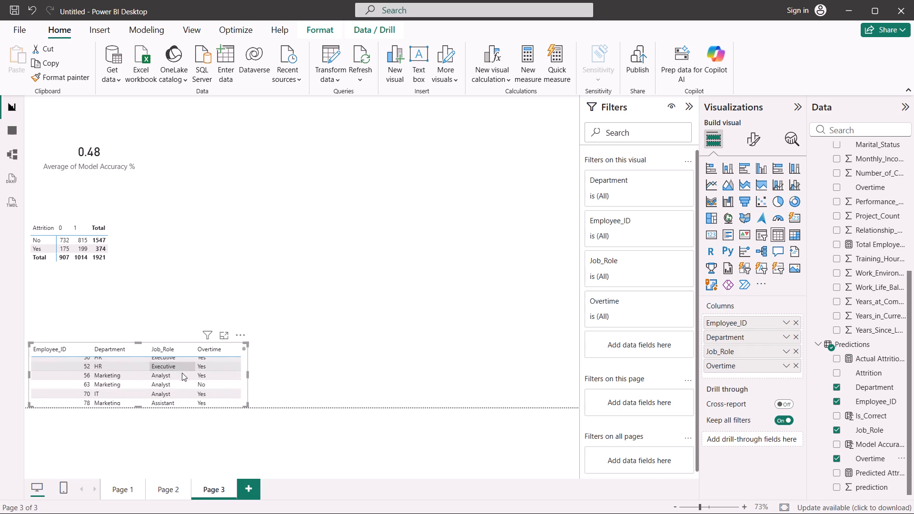
scroll(182, 373, down, 18)
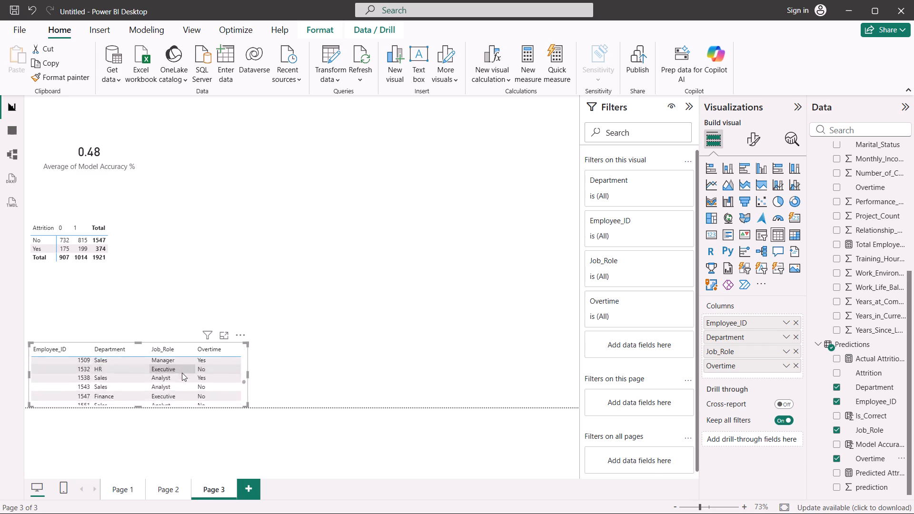
scroll(182, 373, down, 5)
scroll(182, 373, up, 10)
scroll(182, 373, up, 20)
scroll(182, 373, up, 13)
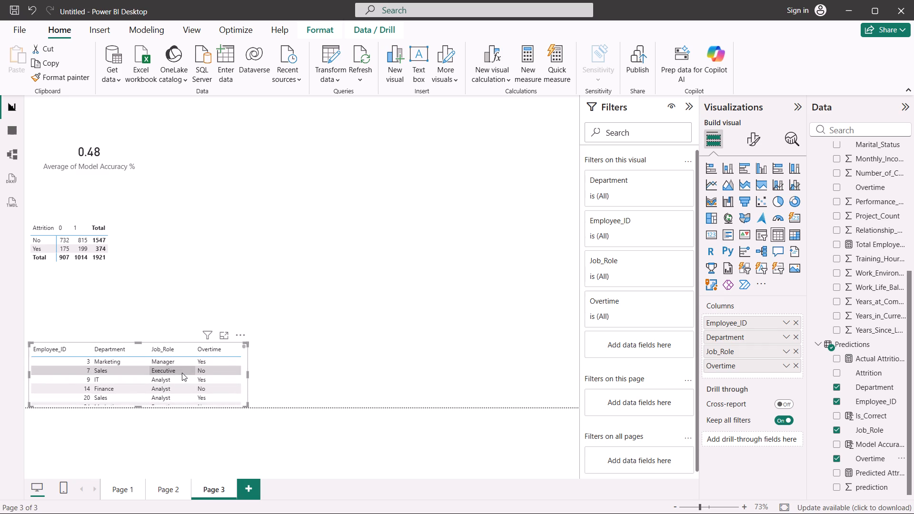
scroll(182, 373, up, 16)
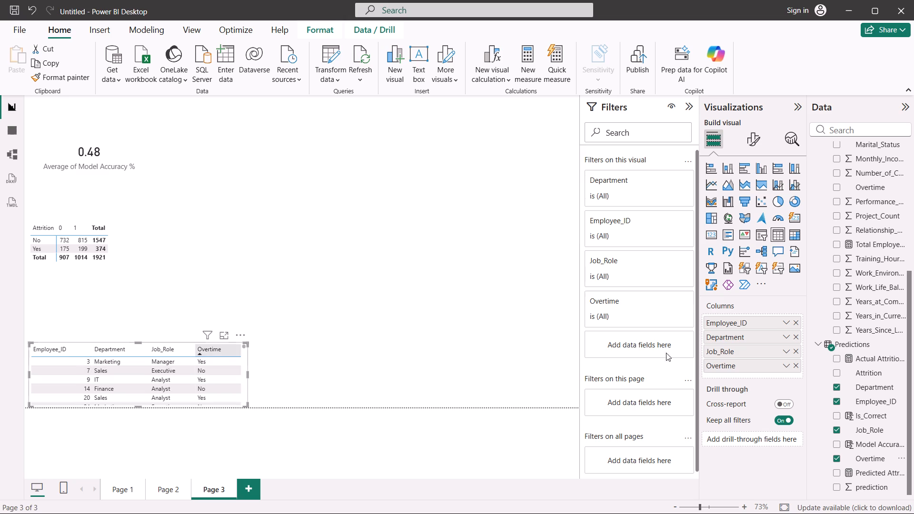
Add the Monthly_Income field from the Employee table to the employee table visual and check the rows.
scroll(854, 424, down, 2)
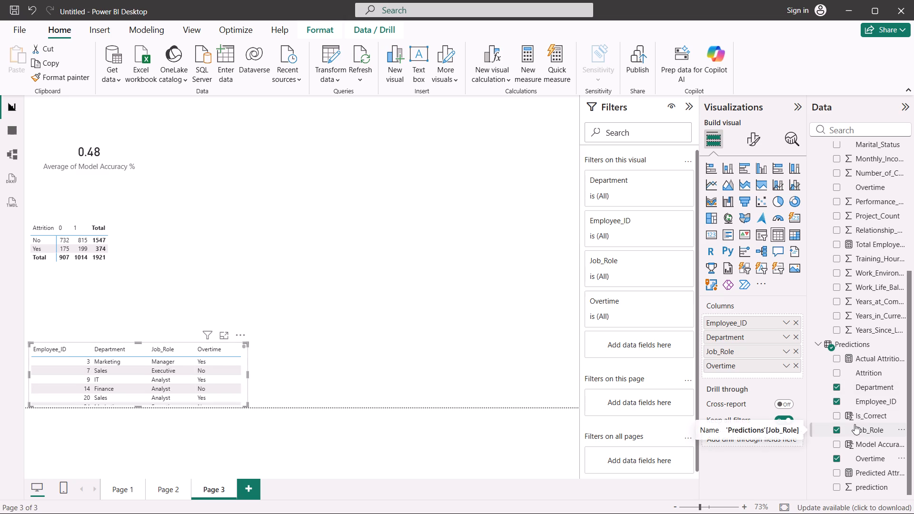
scroll(857, 214, up, 1)
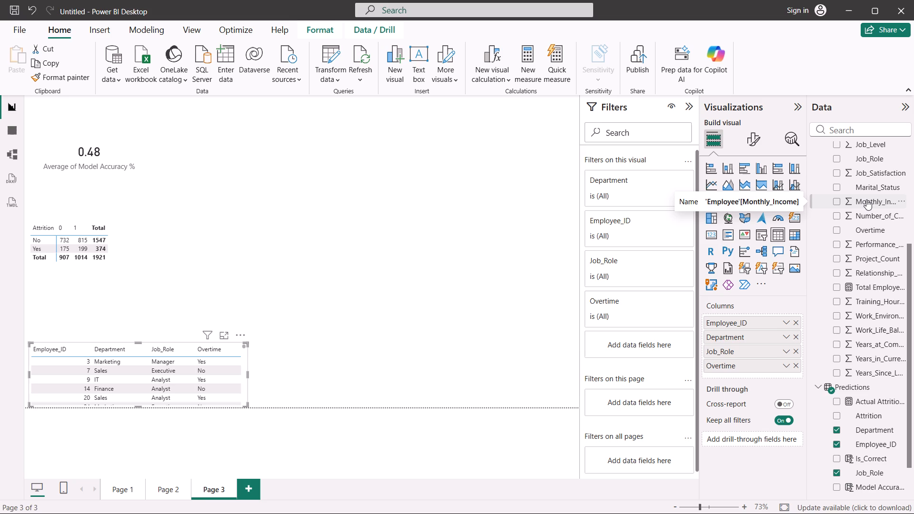
drag(866, 199, 155, 435)
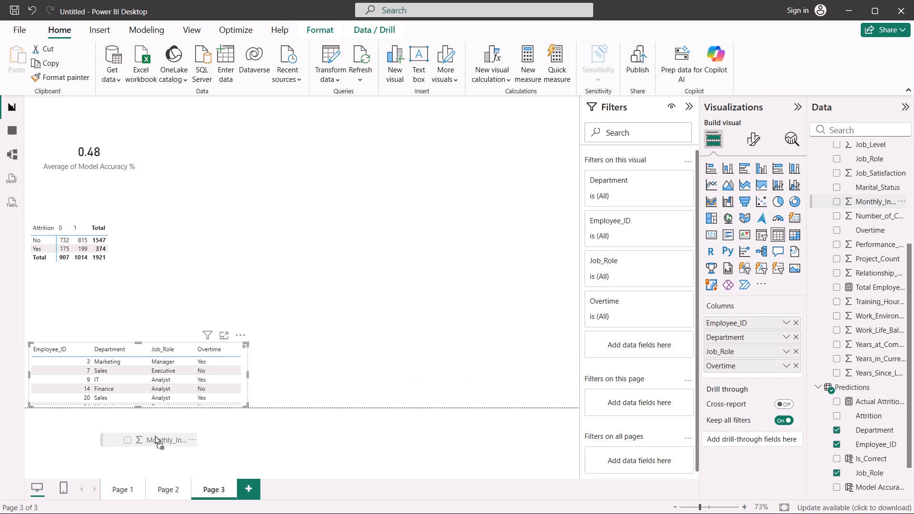
drag(155, 435, 142, 383)
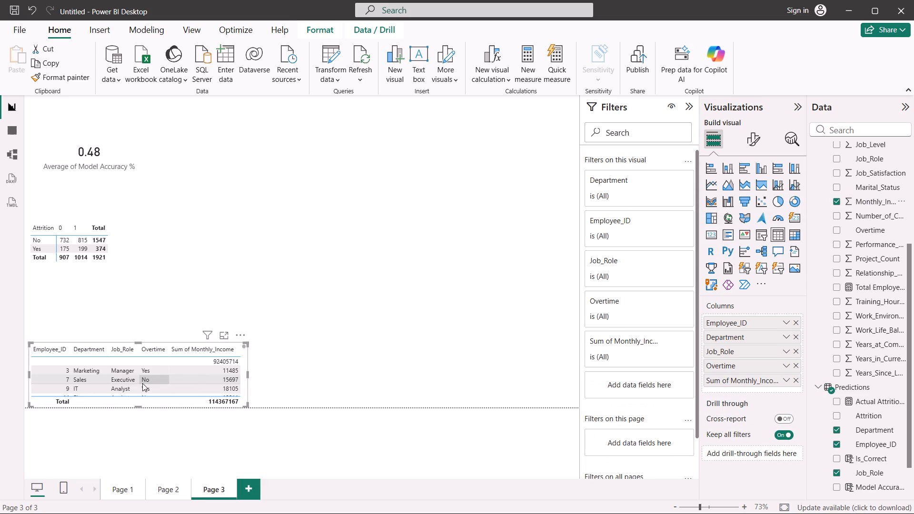
scroll(142, 383, right, 5)
scroll(142, 383, down, 1)
scroll(142, 383, up, 3)
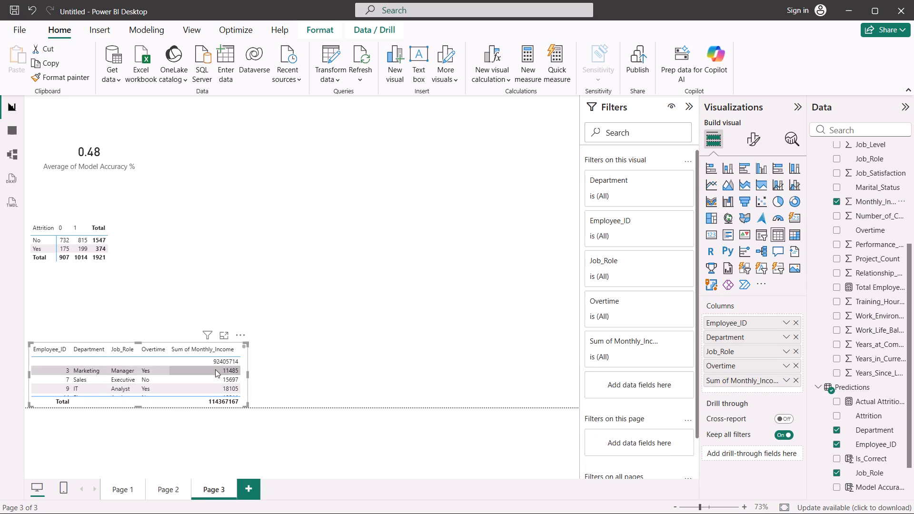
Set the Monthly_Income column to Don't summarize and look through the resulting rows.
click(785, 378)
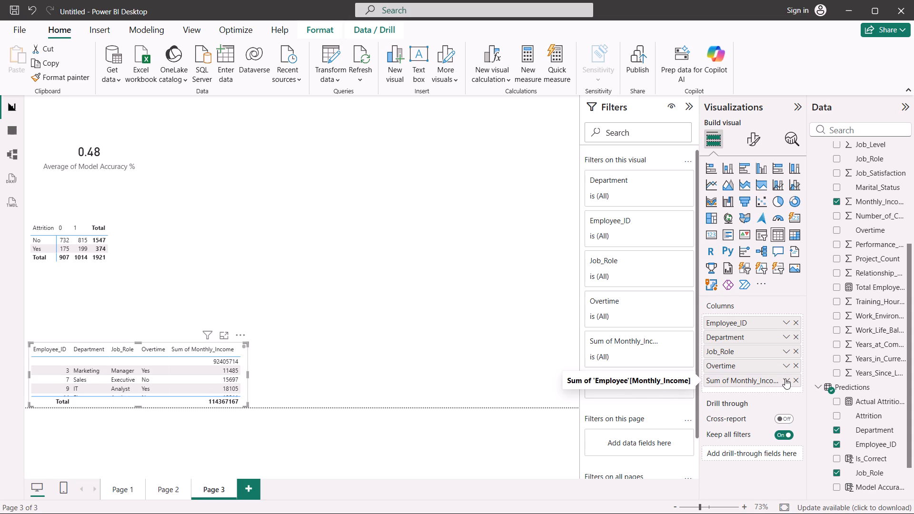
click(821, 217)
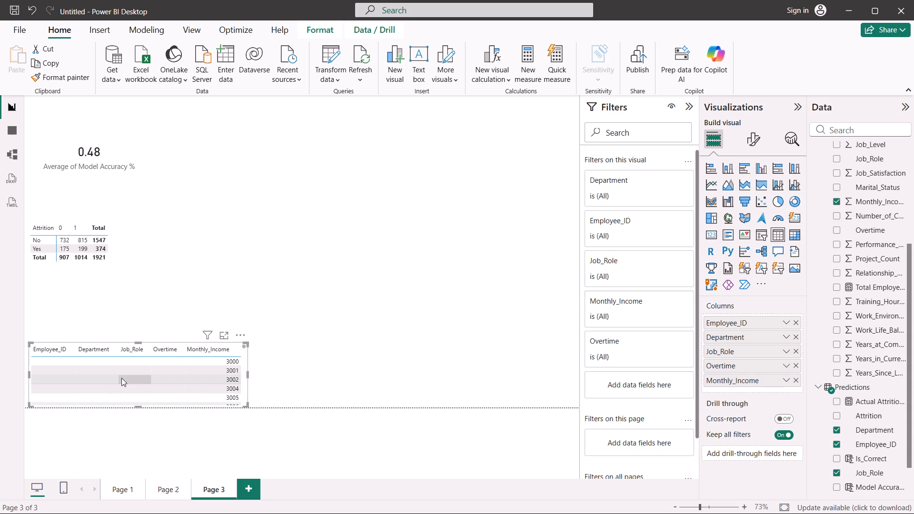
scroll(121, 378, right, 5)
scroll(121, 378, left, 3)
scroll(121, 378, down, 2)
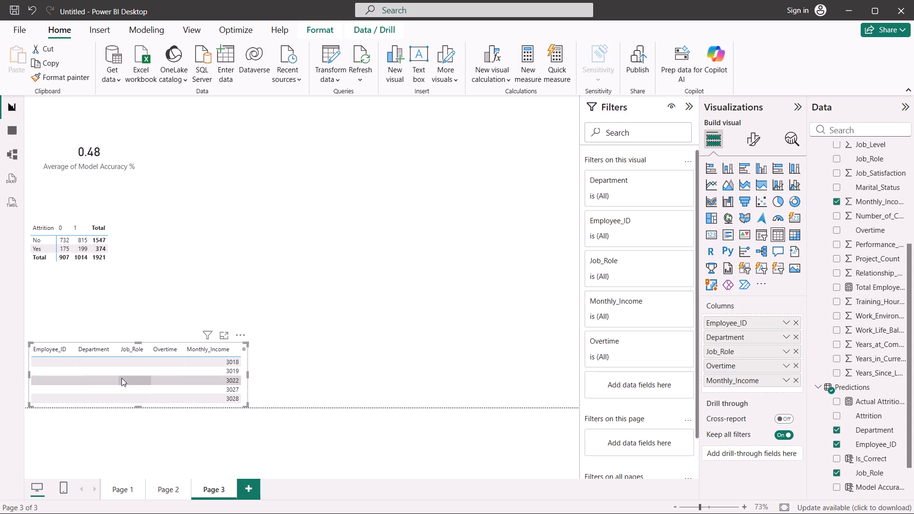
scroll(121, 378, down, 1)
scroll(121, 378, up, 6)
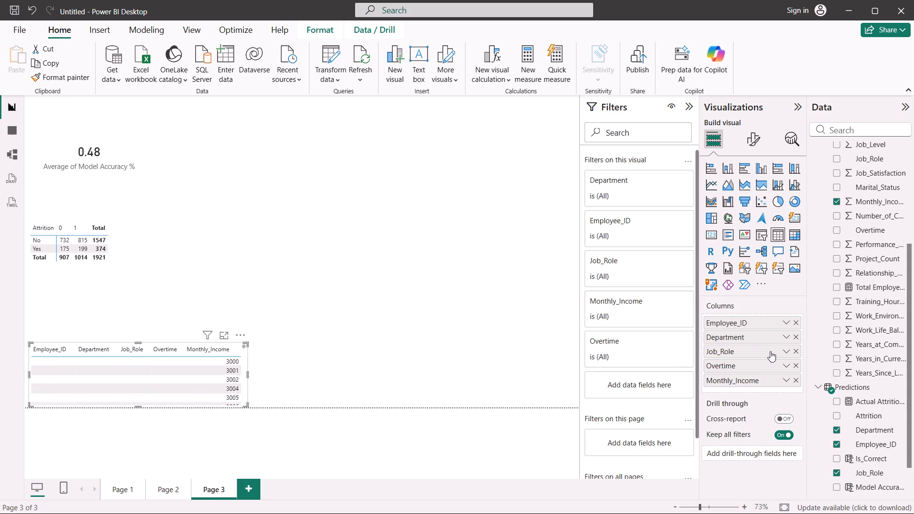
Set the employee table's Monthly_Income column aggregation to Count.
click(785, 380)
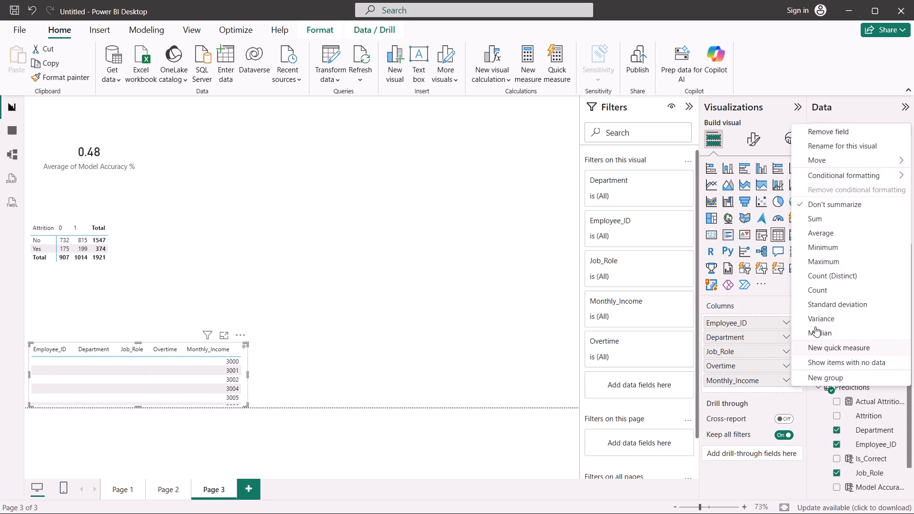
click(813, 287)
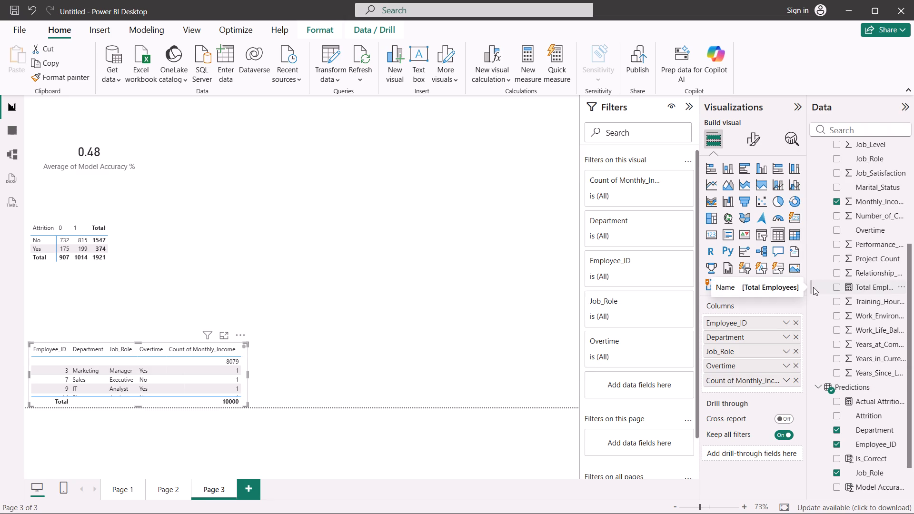
Set the employee table's Monthly_Income column aggregation to Sum.
click(785, 379)
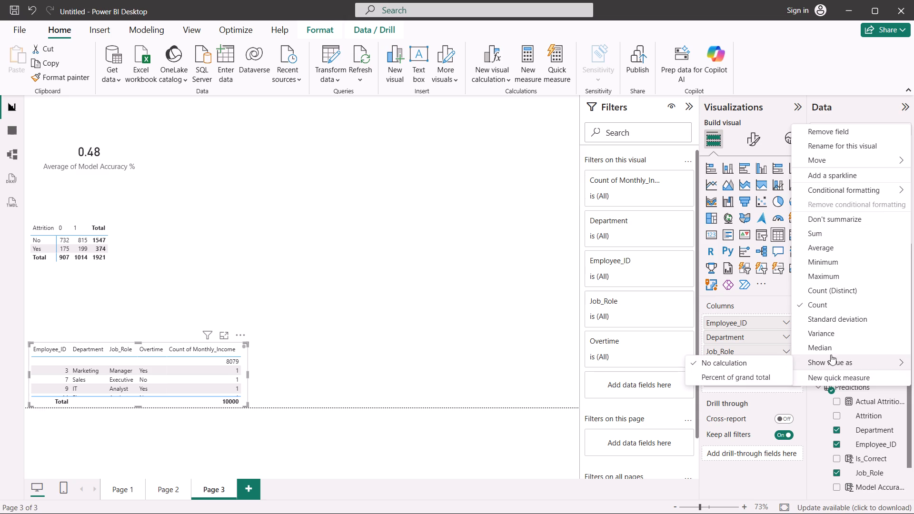
click(818, 235)
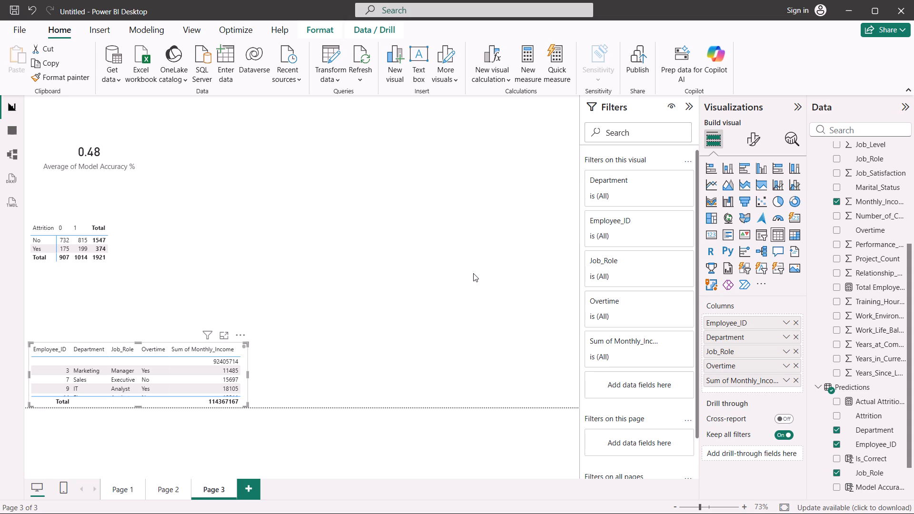
Check which filters and slicers affect the employee table visual.
click(206, 334)
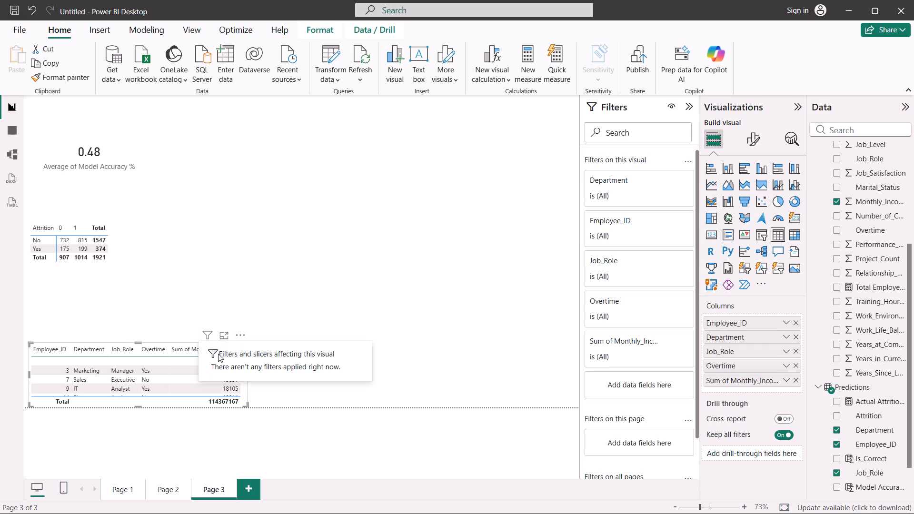
click(273, 397)
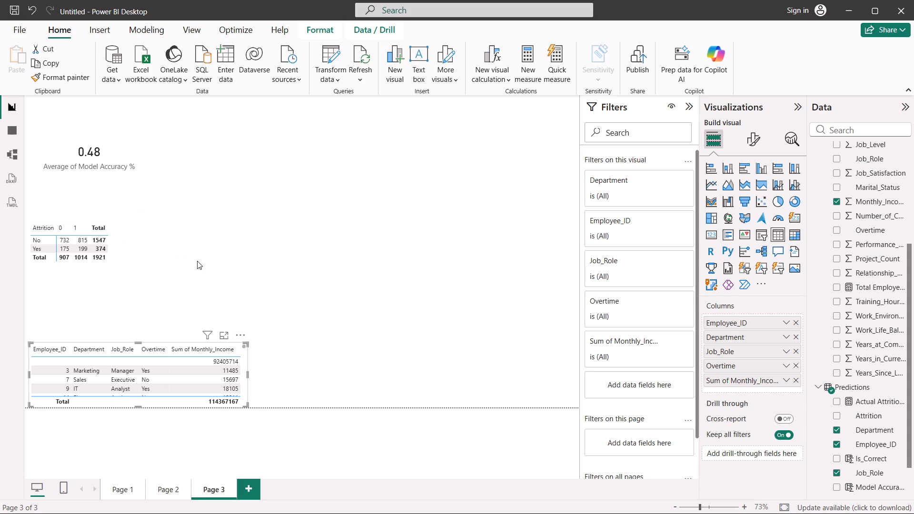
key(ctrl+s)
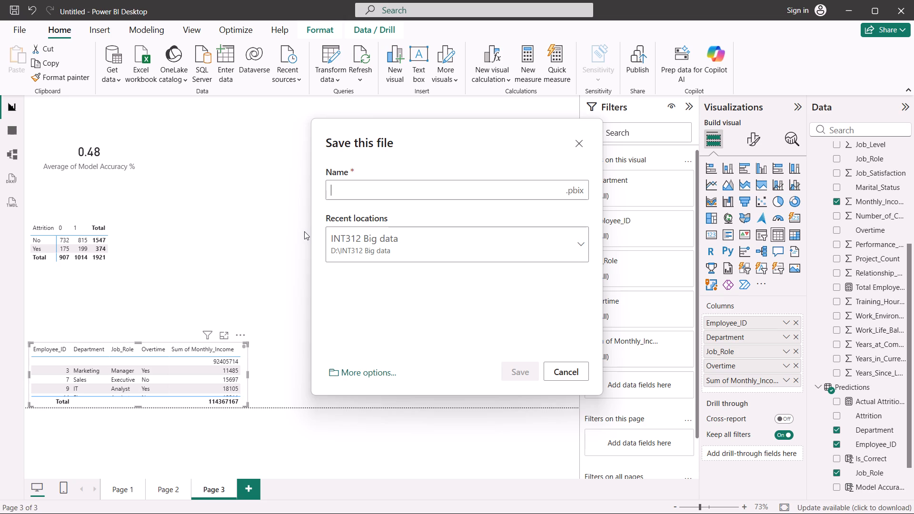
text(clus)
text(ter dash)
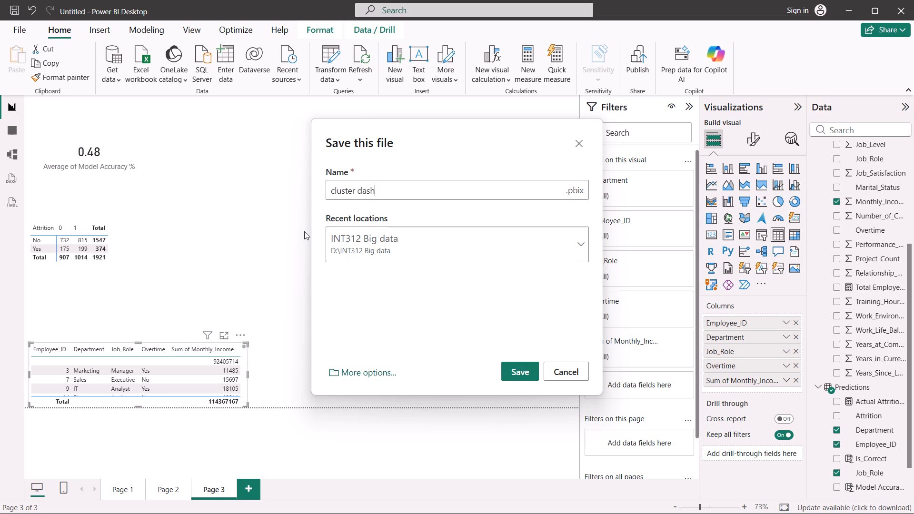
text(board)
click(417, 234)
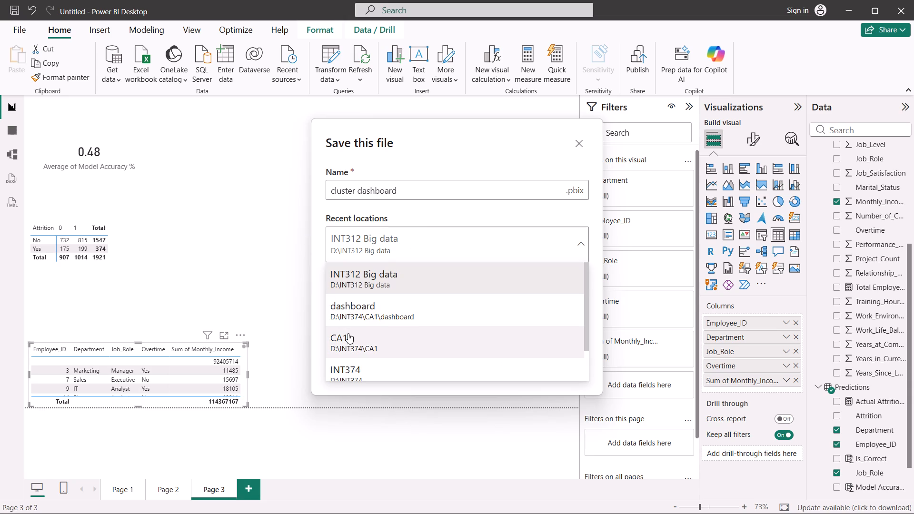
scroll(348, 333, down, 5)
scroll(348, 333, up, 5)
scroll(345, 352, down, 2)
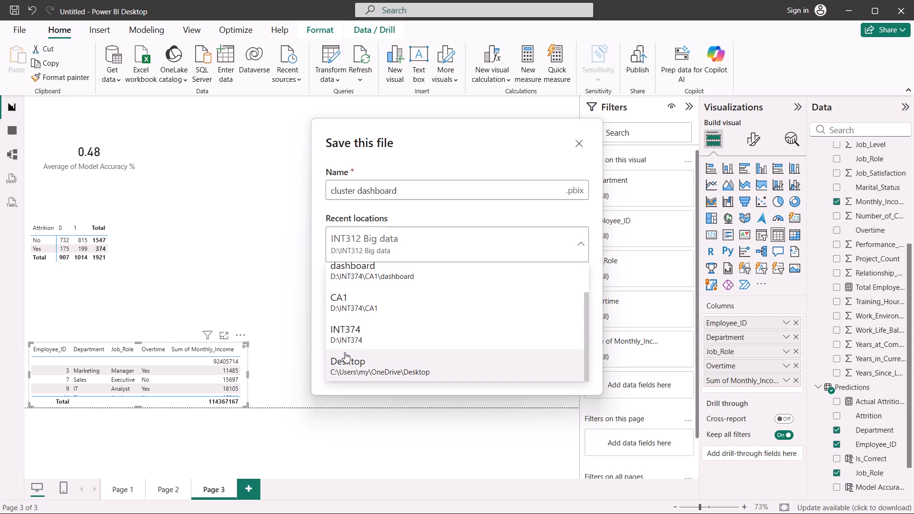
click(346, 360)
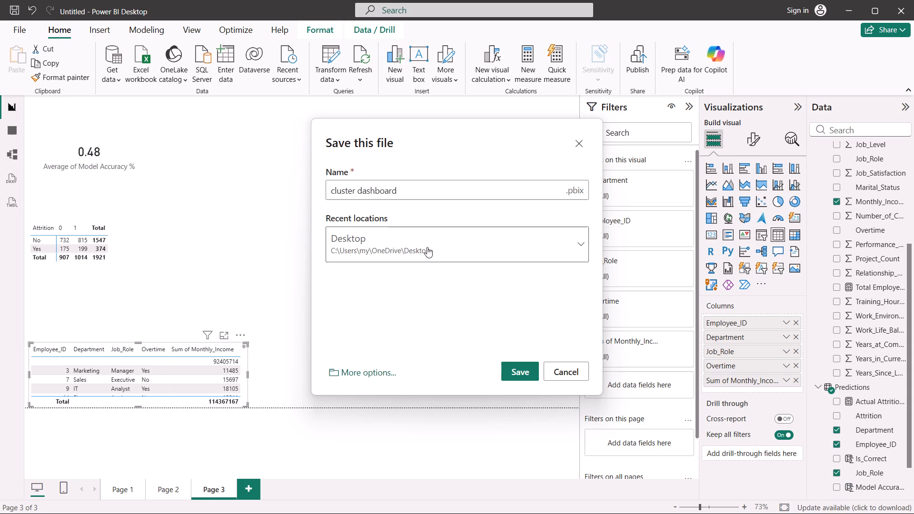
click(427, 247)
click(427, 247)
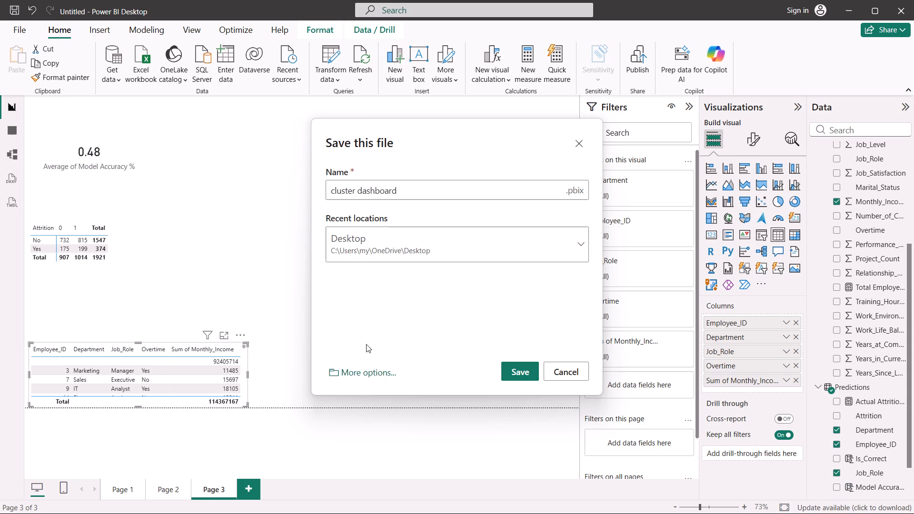
Save the report as a Power BI file named "cluste" in the movies > cluster project folder on New Volume (E:).
click(355, 376)
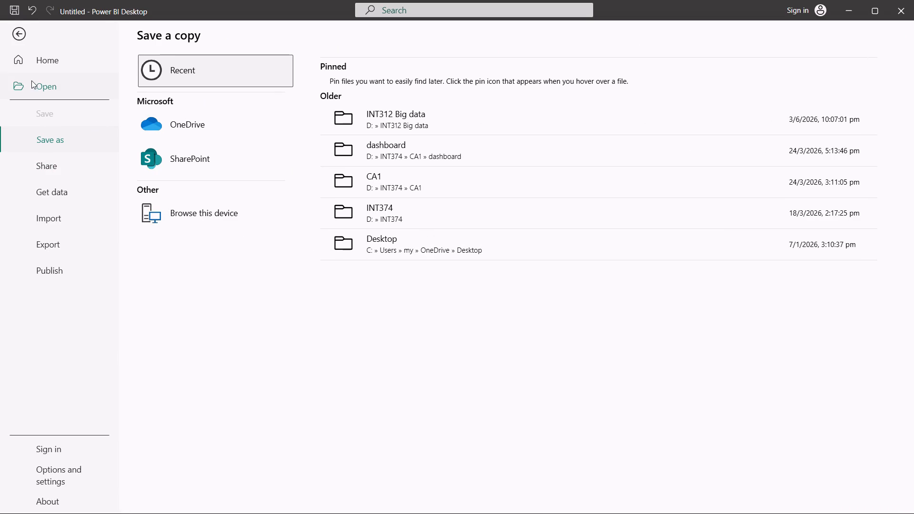
click(62, 54)
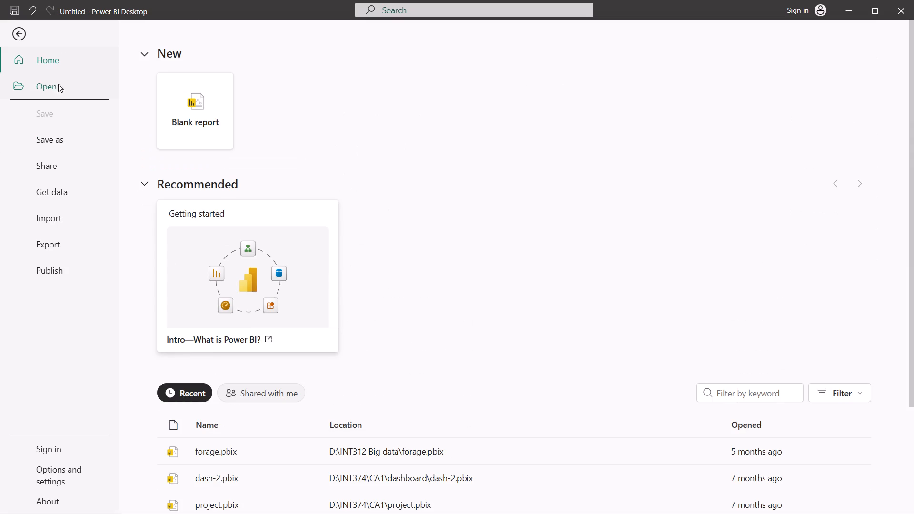
click(46, 134)
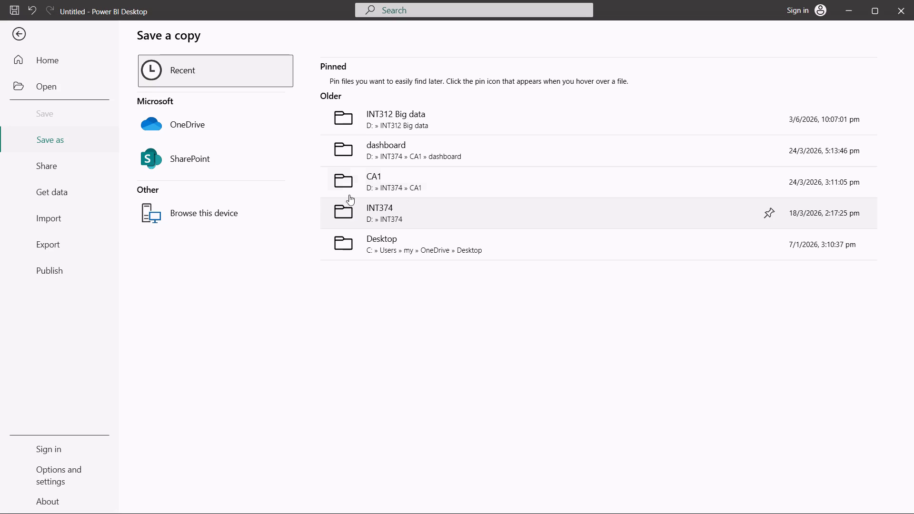
click(248, 218)
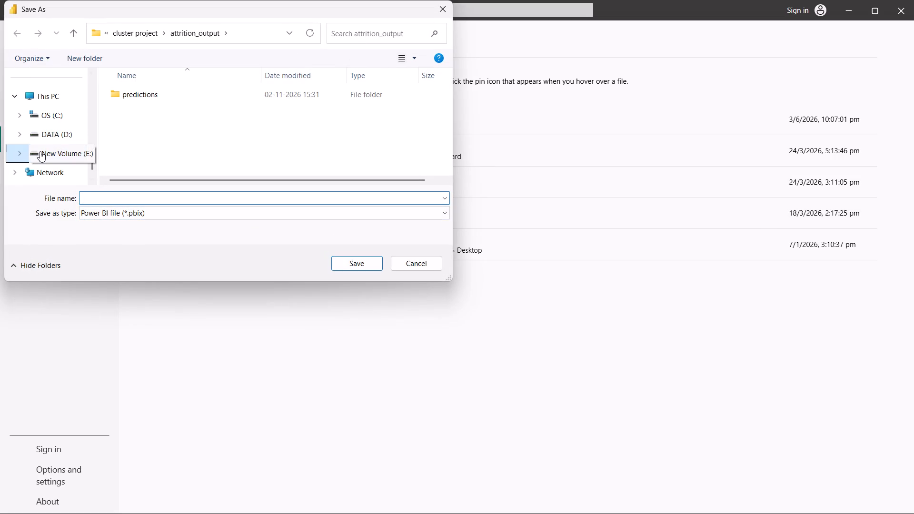
click(64, 155)
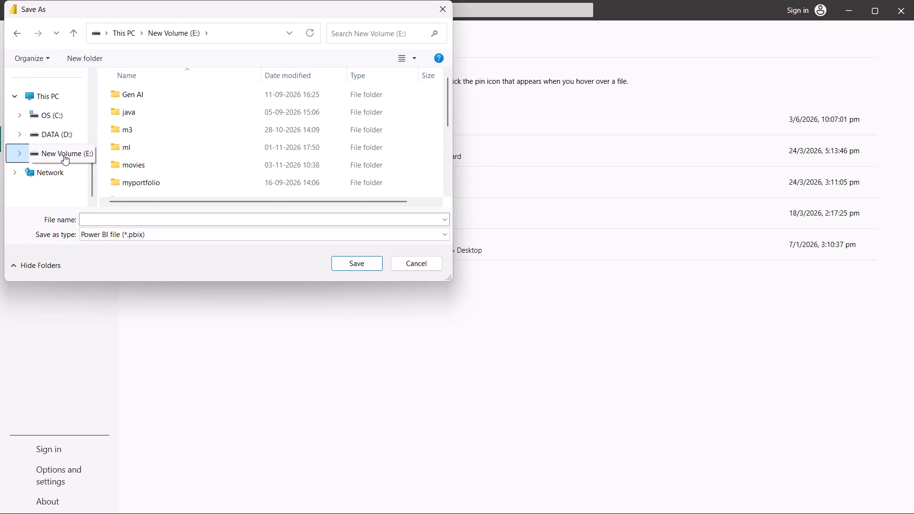
double_click(140, 168)
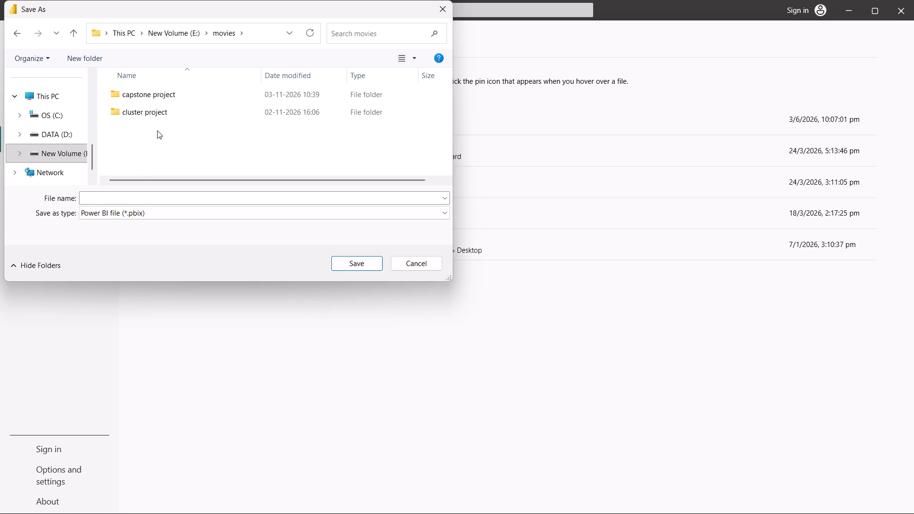
click(176, 94)
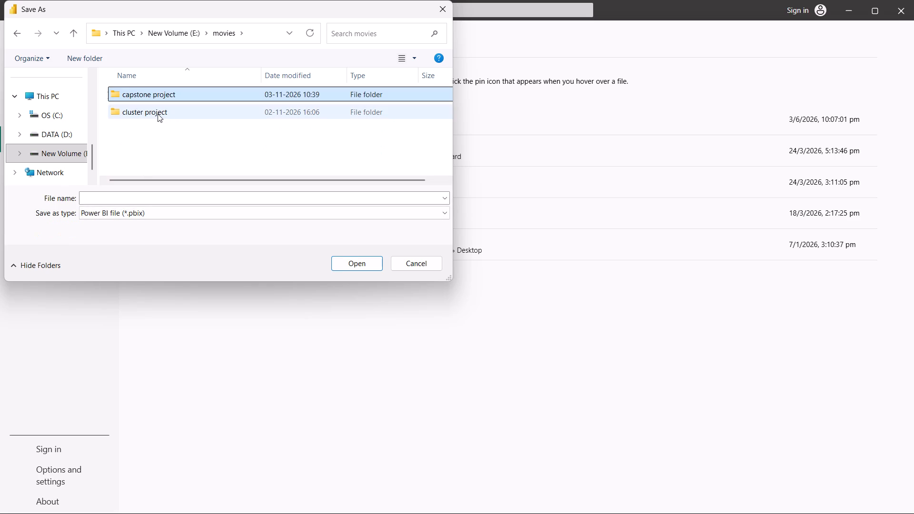
double_click(158, 114)
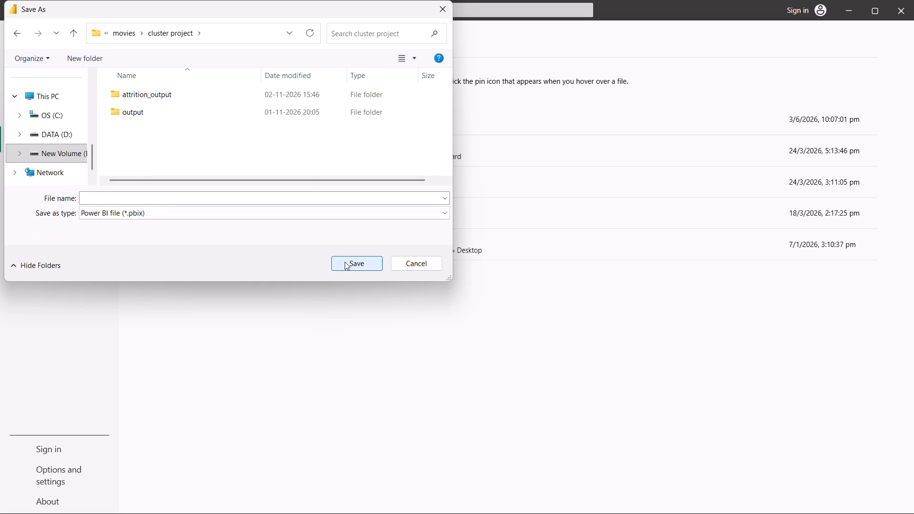
click(345, 262)
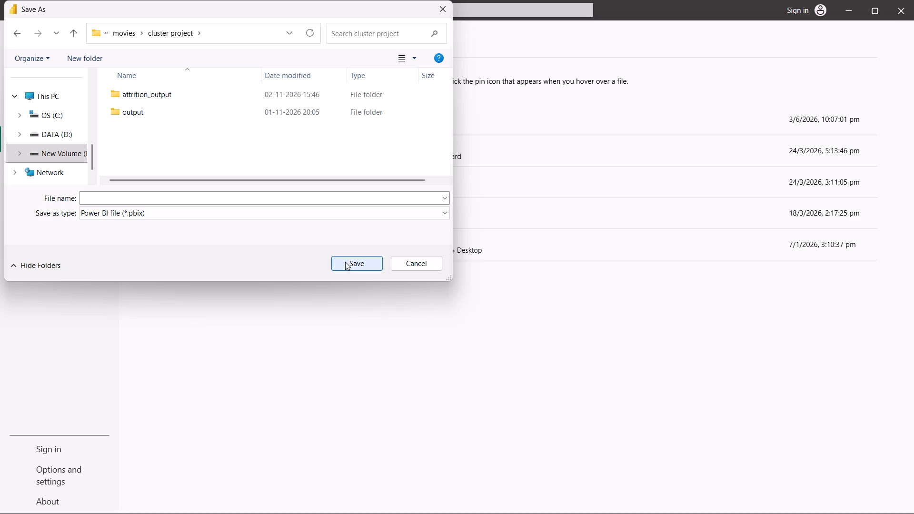
click(345, 262)
click(206, 199)
text(clus)
text(te)
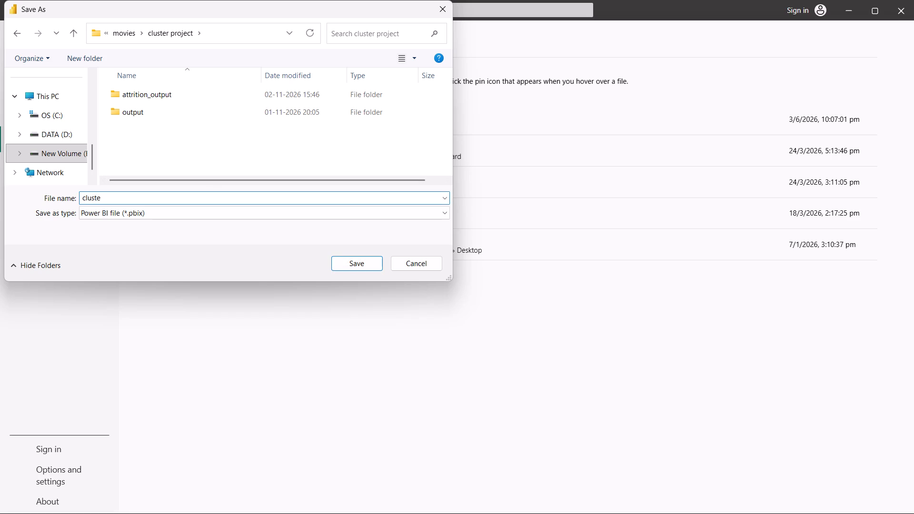
click(344, 258)
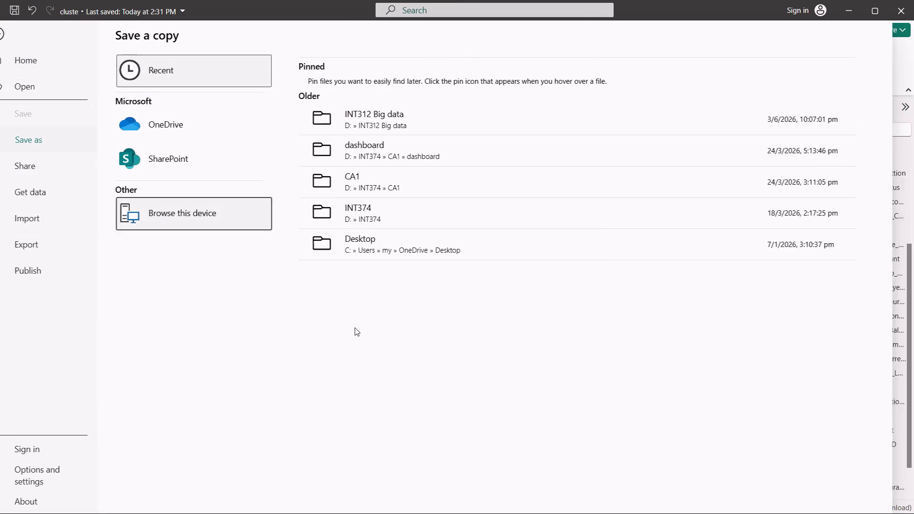